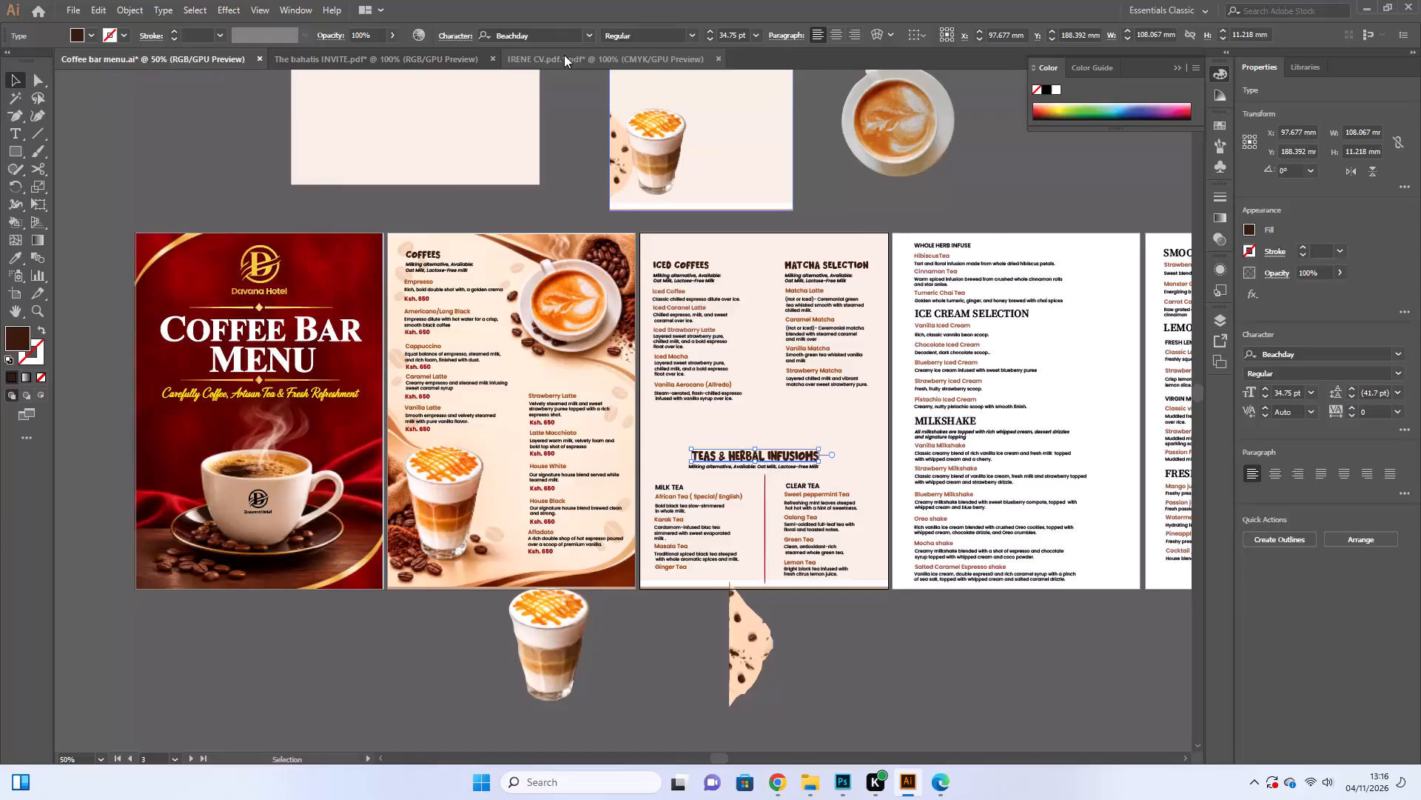
Switch to the open pastry chef CV document and examine the first page's layout, including its professional summary and experience sections.
left_click(564, 55)
scroll(611, 394, "down", 2)
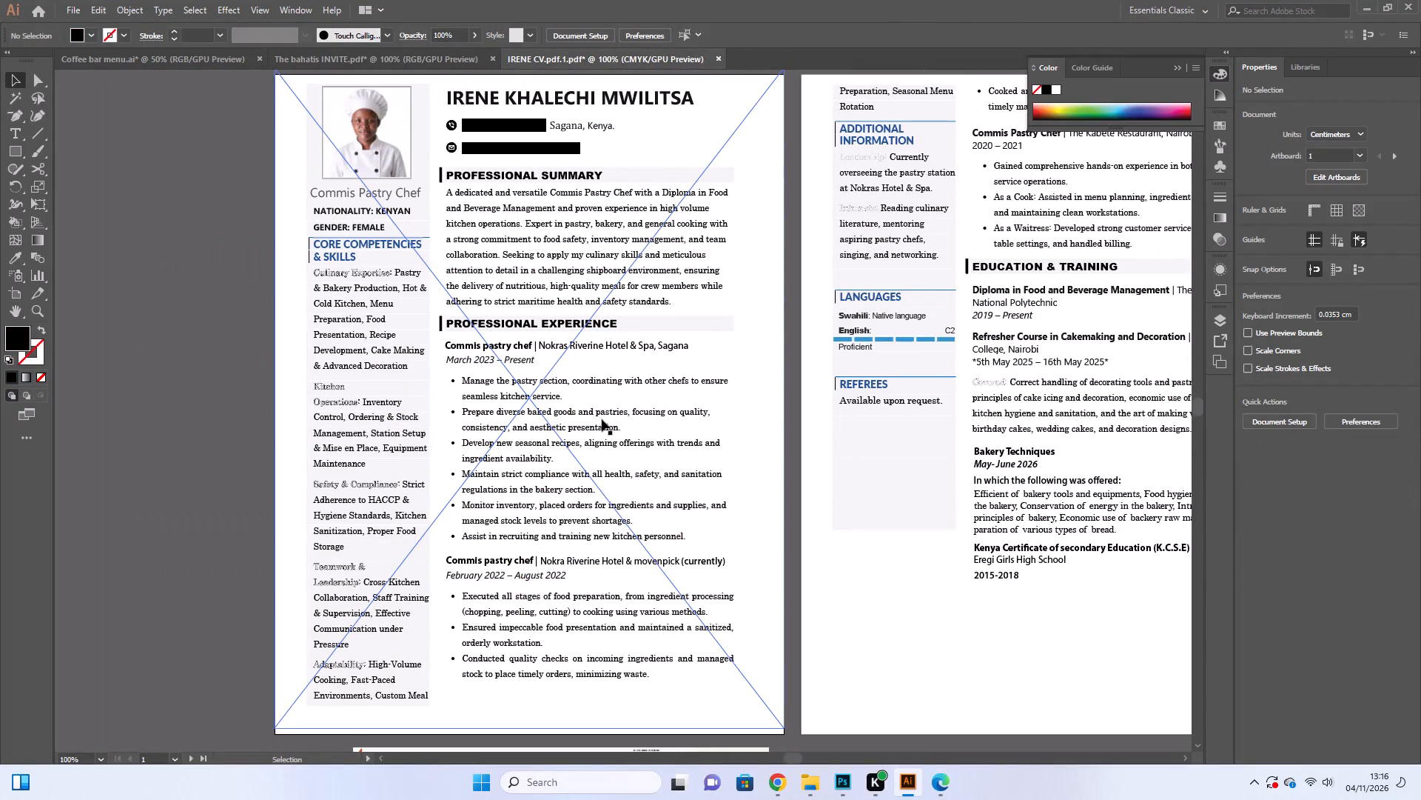
scroll(602, 419, "down", 3)
left_click(583, 438)
left_click(496, 456)
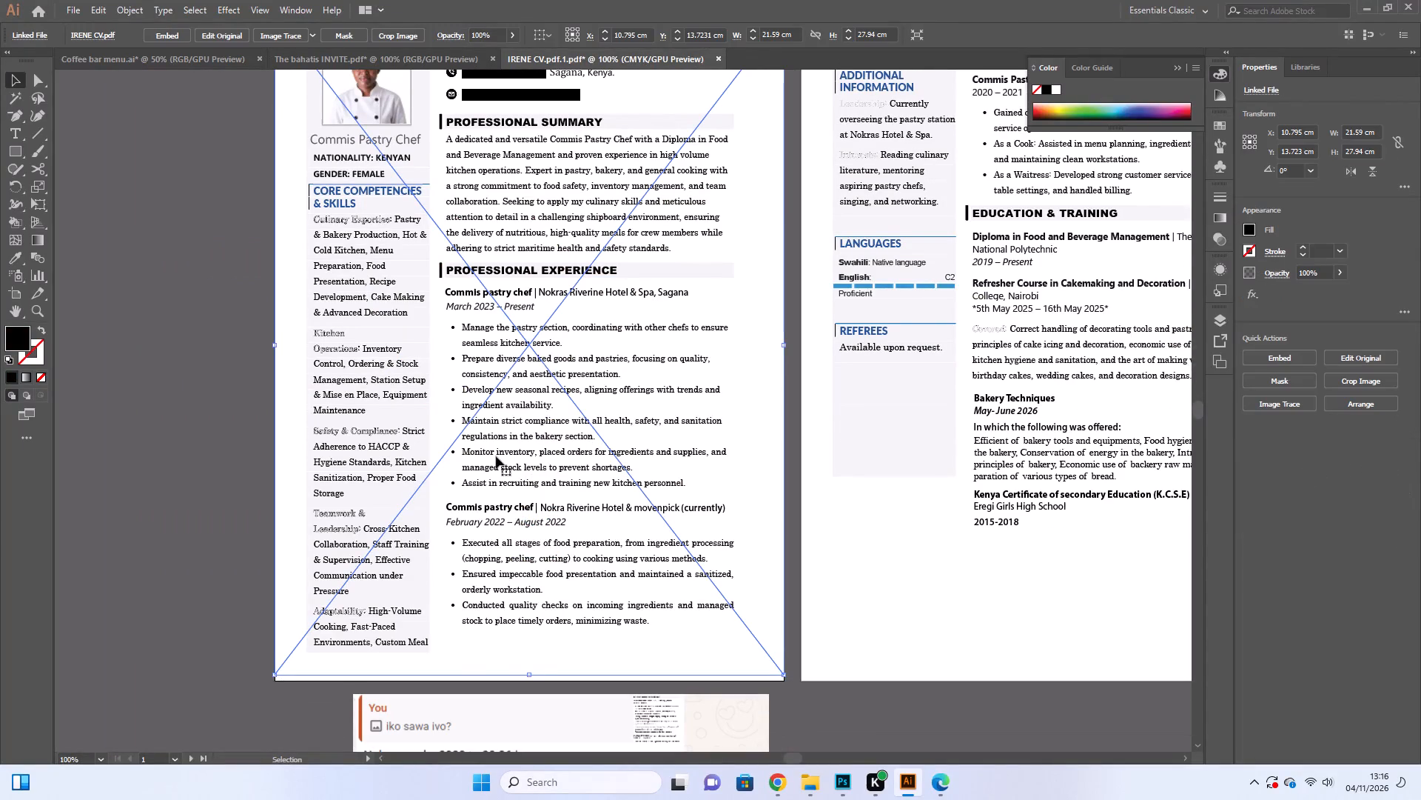
scroll(496, 456, "up", 6)
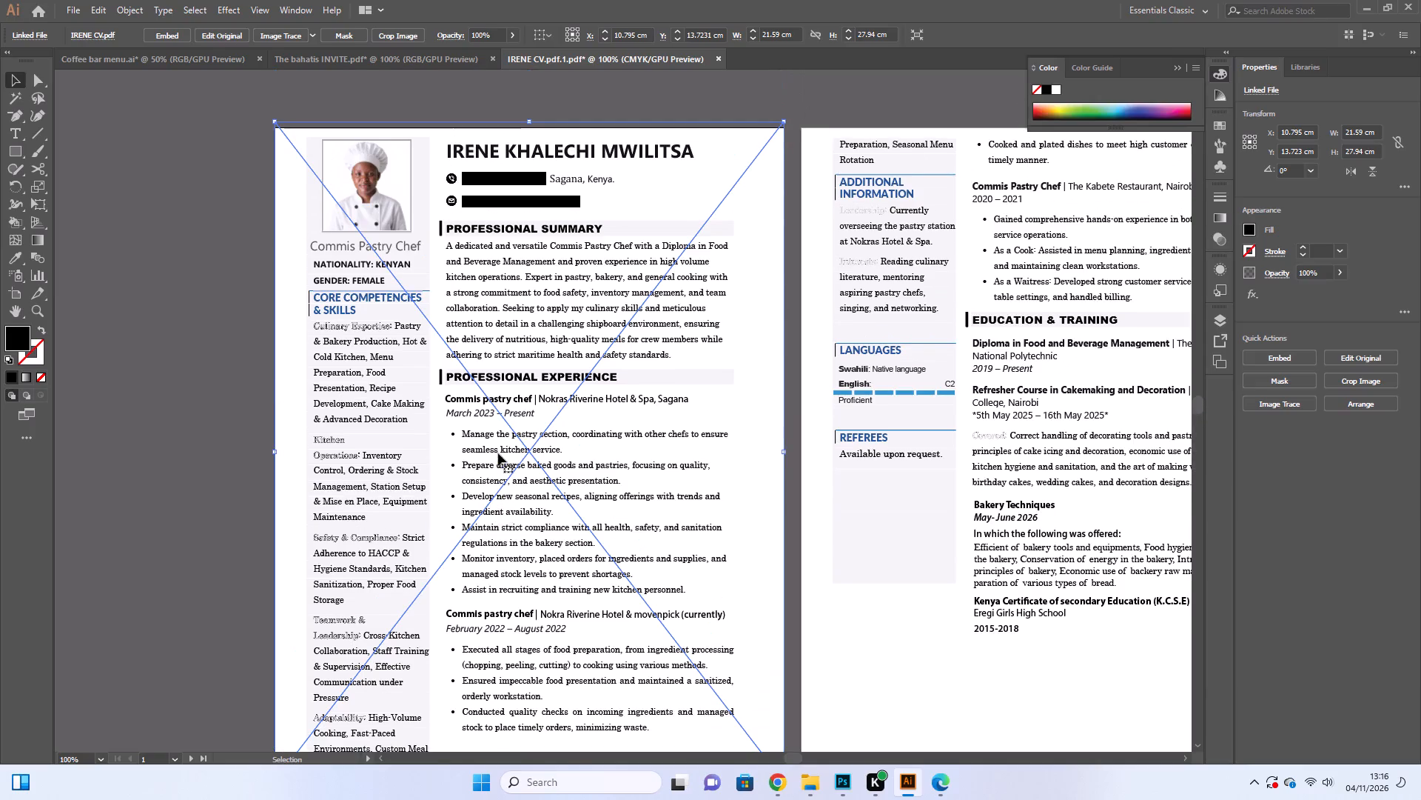
scroll(498, 453, "up", 1)
scroll(498, 453, "down", 3)
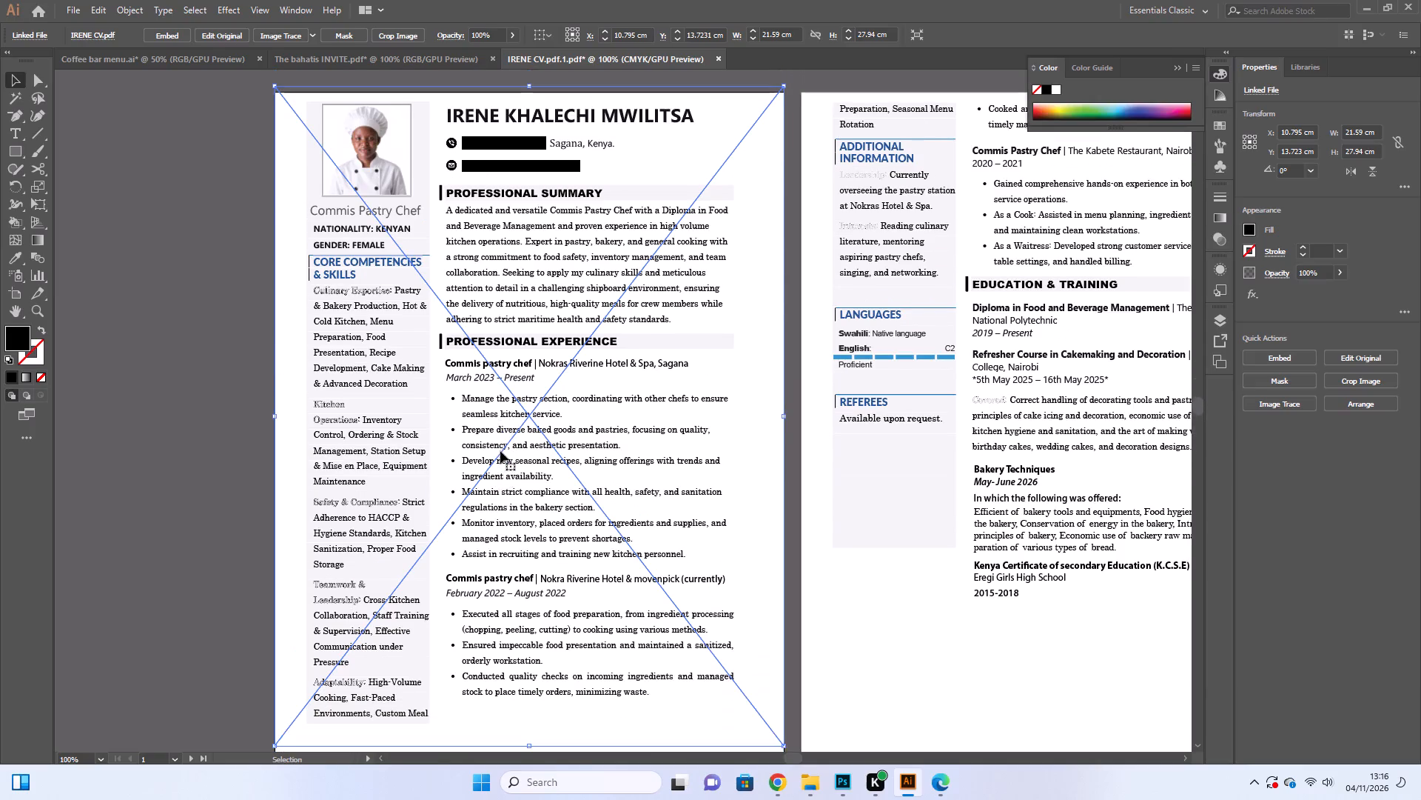
scroll(500, 451, "down", 1)
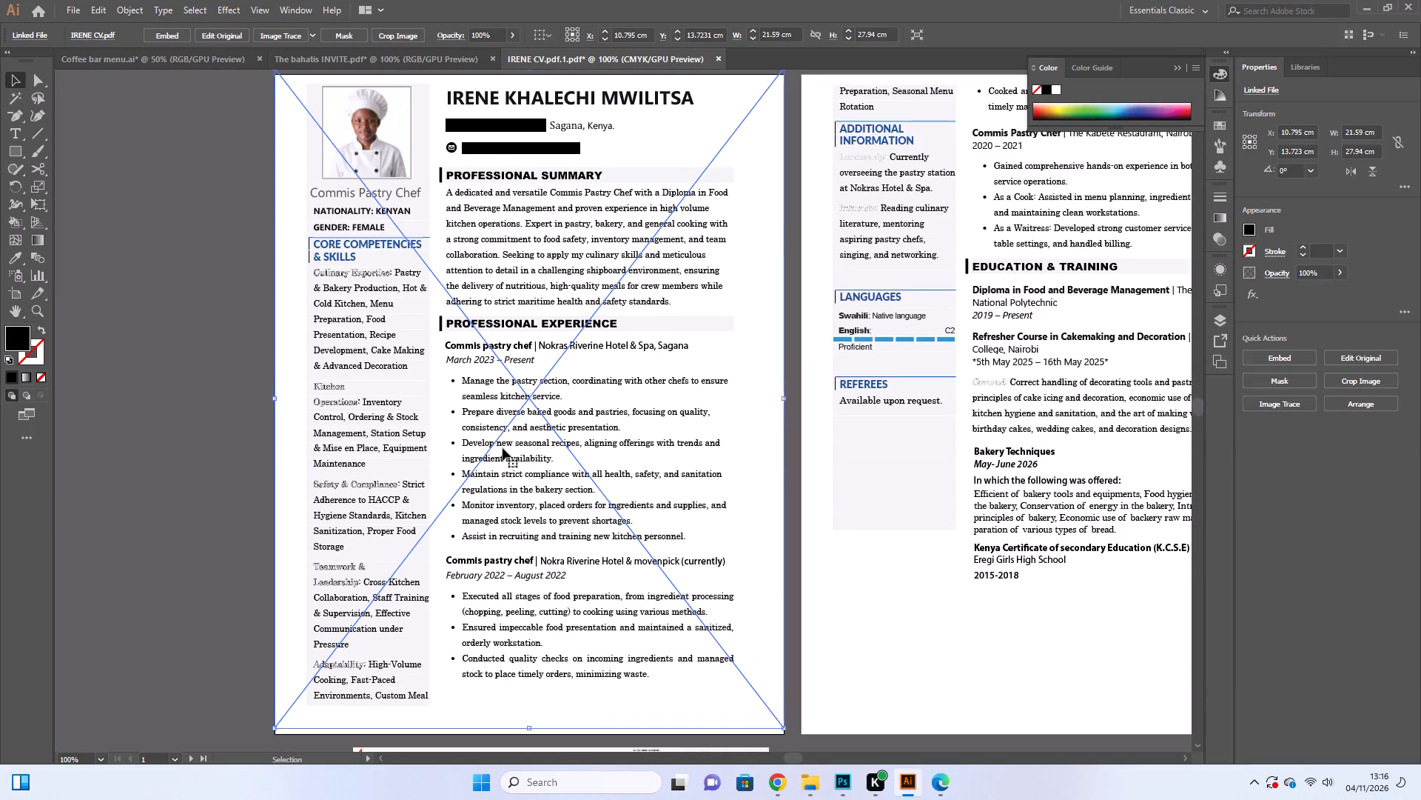
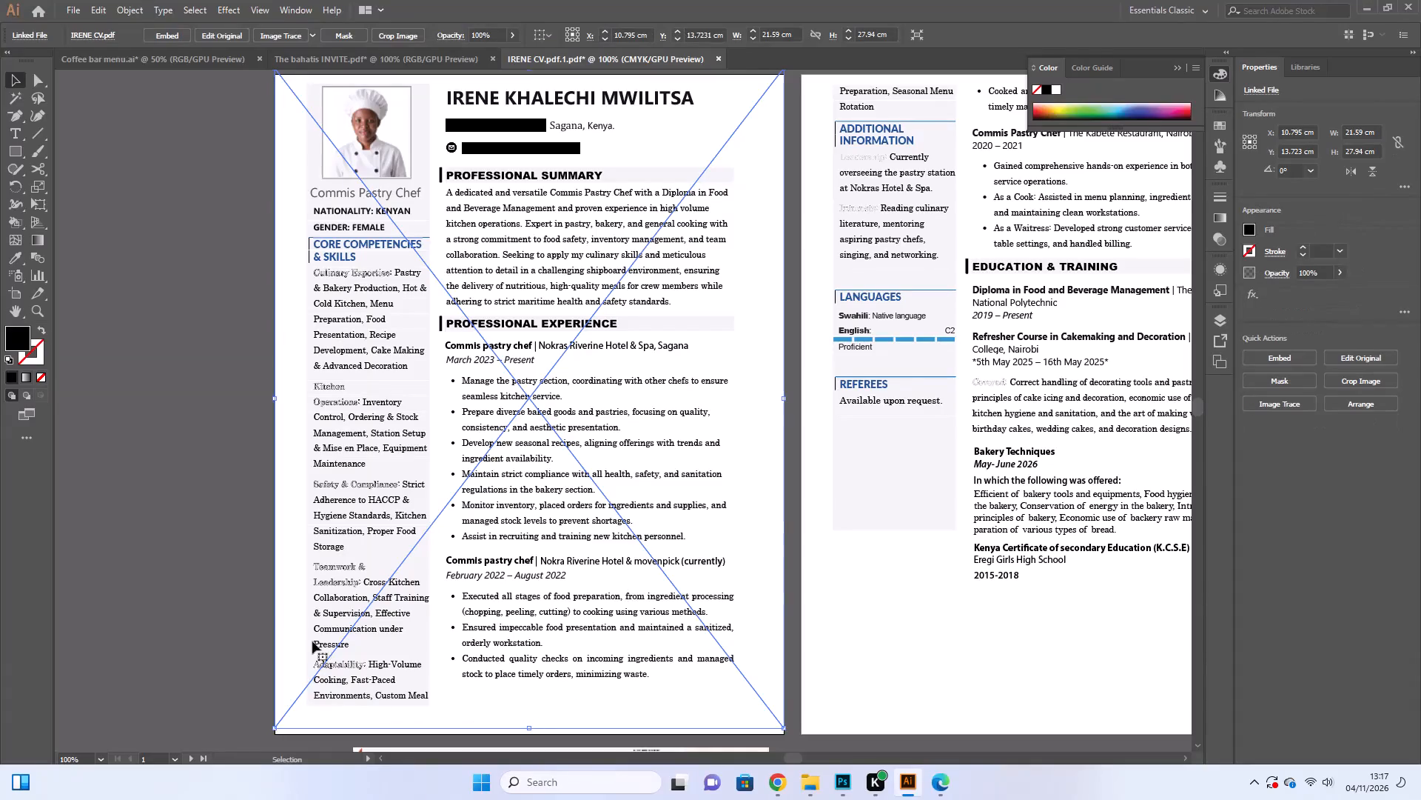
Inspect the first page's linked background and the second Commis pastry chef job heading to see which elements are separate objects.
left_click(274, 598)
scroll(474, 624, "down", 1)
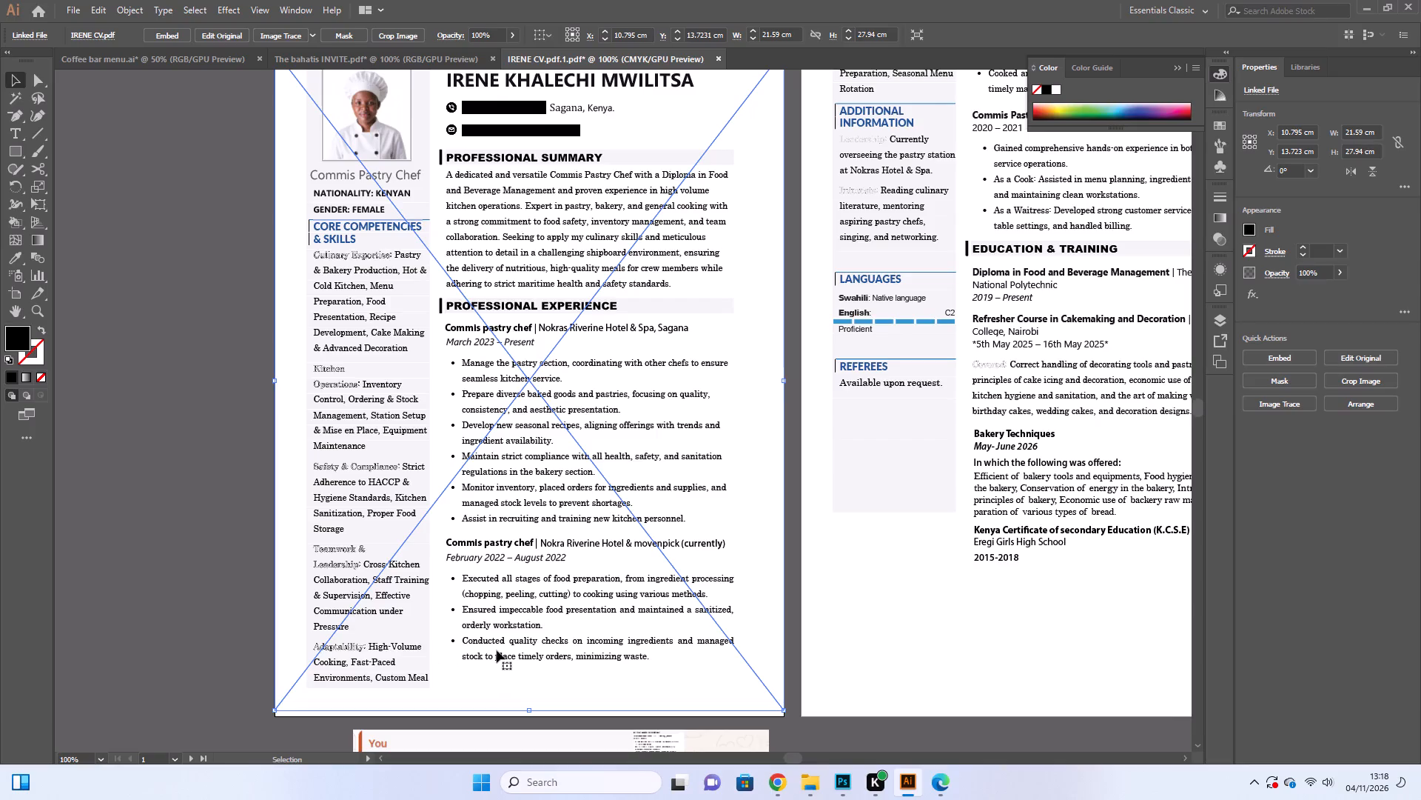
left_click(497, 650)
left_click(299, 486)
left_click(415, 522)
left_click(467, 544)
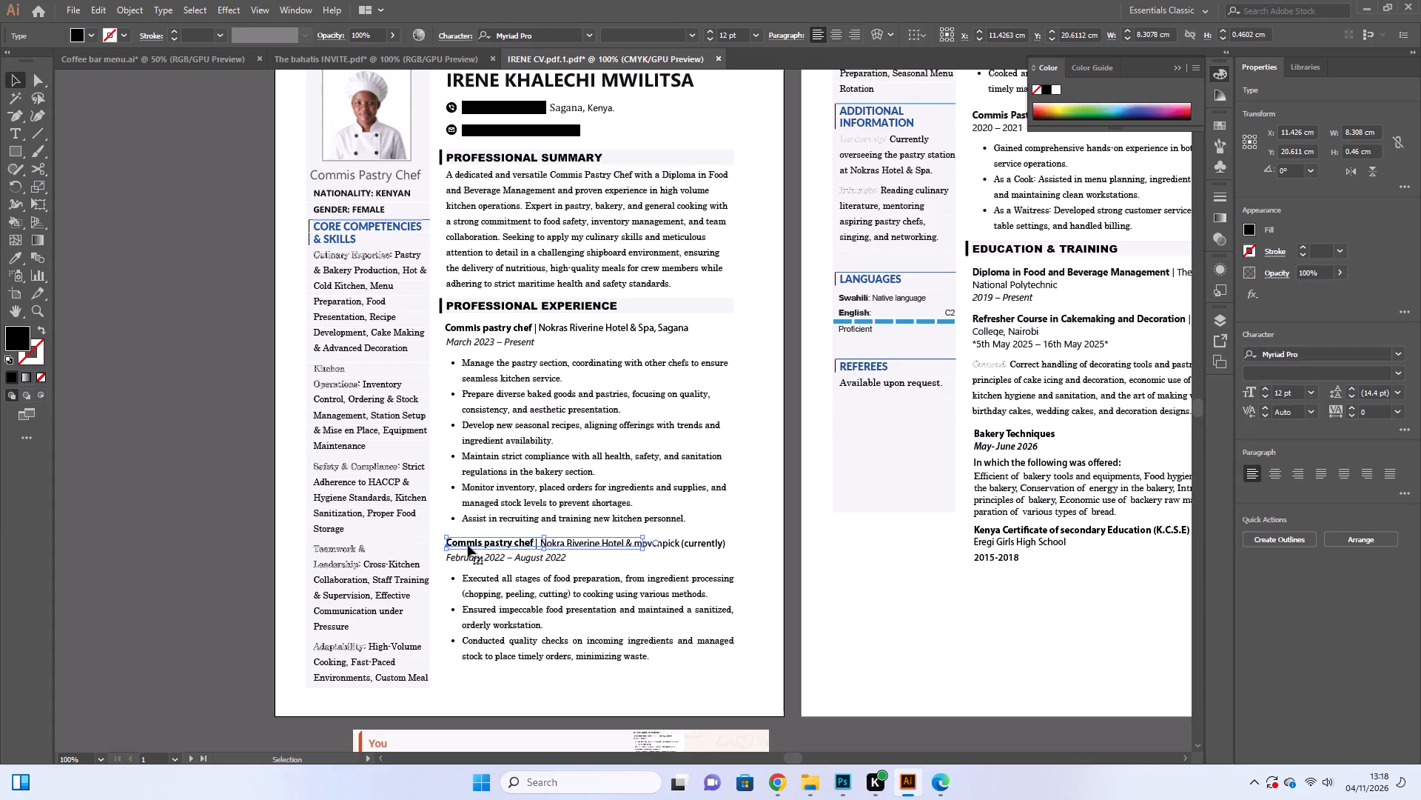
left_click(241, 390)
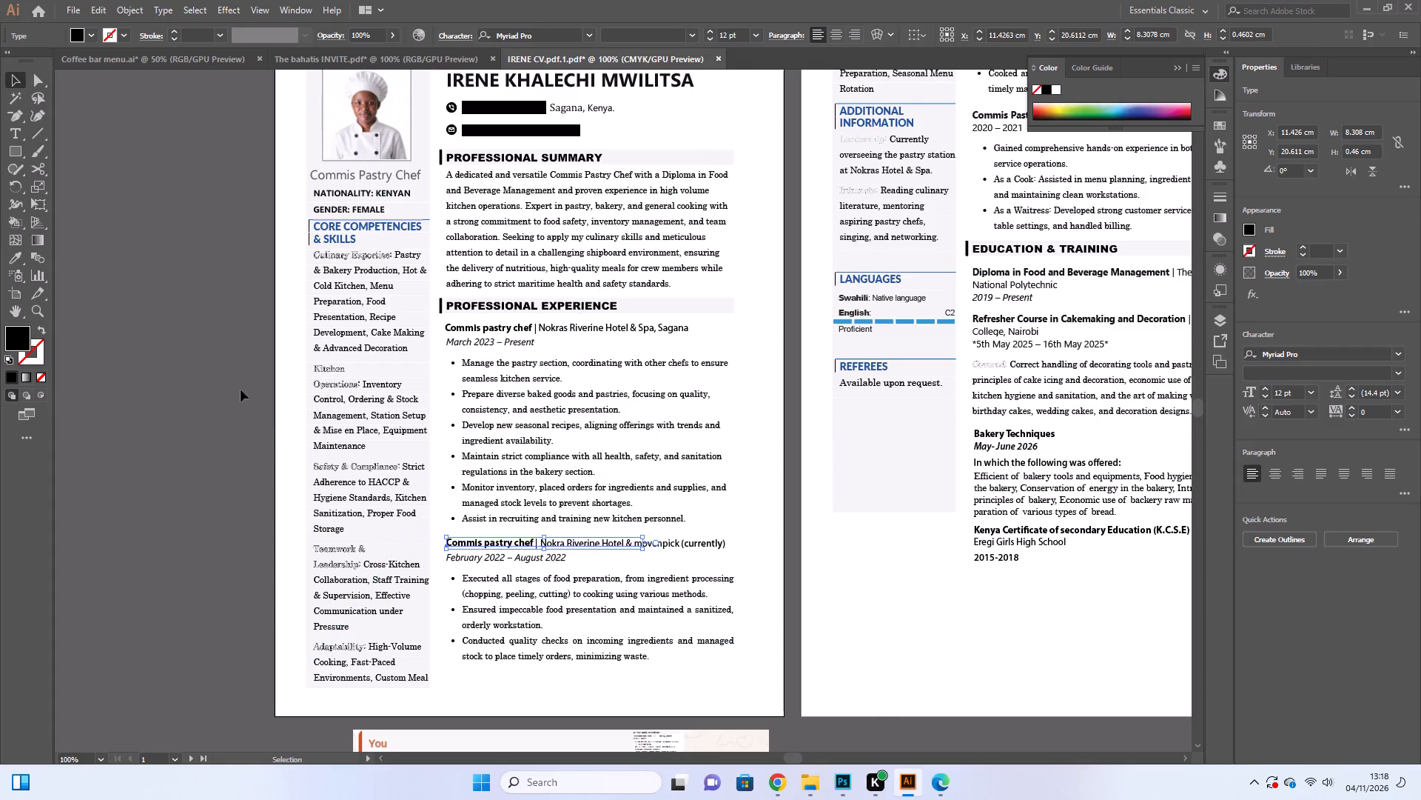
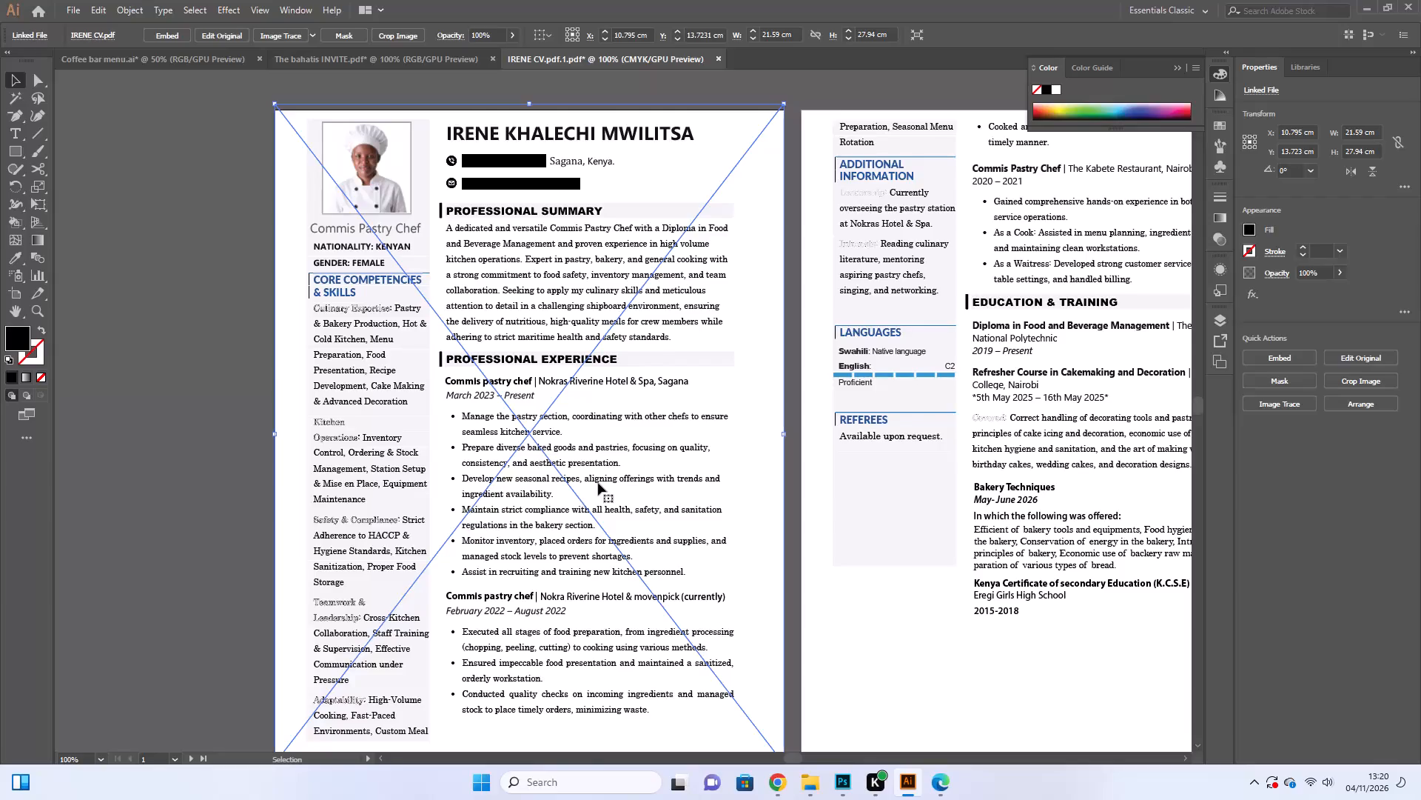
Copy the second job's employer text, "Nokra Riverine Hotel & movenpick (currently)", to the empty canvas left of the chat screenshot.
scroll(599, 482, "down", 3)
left_click(604, 482)
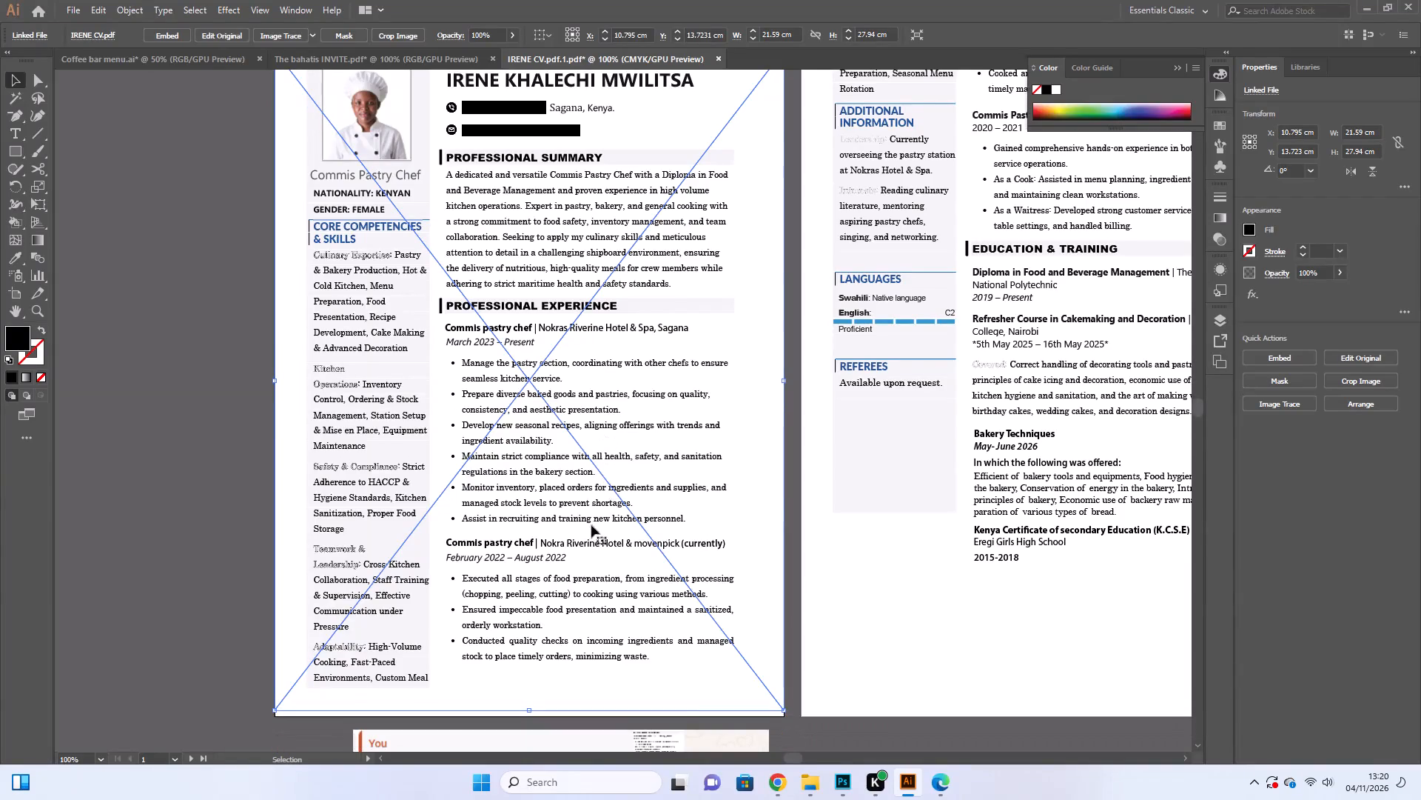
left_click(584, 539)
scroll(588, 517, "down", 6)
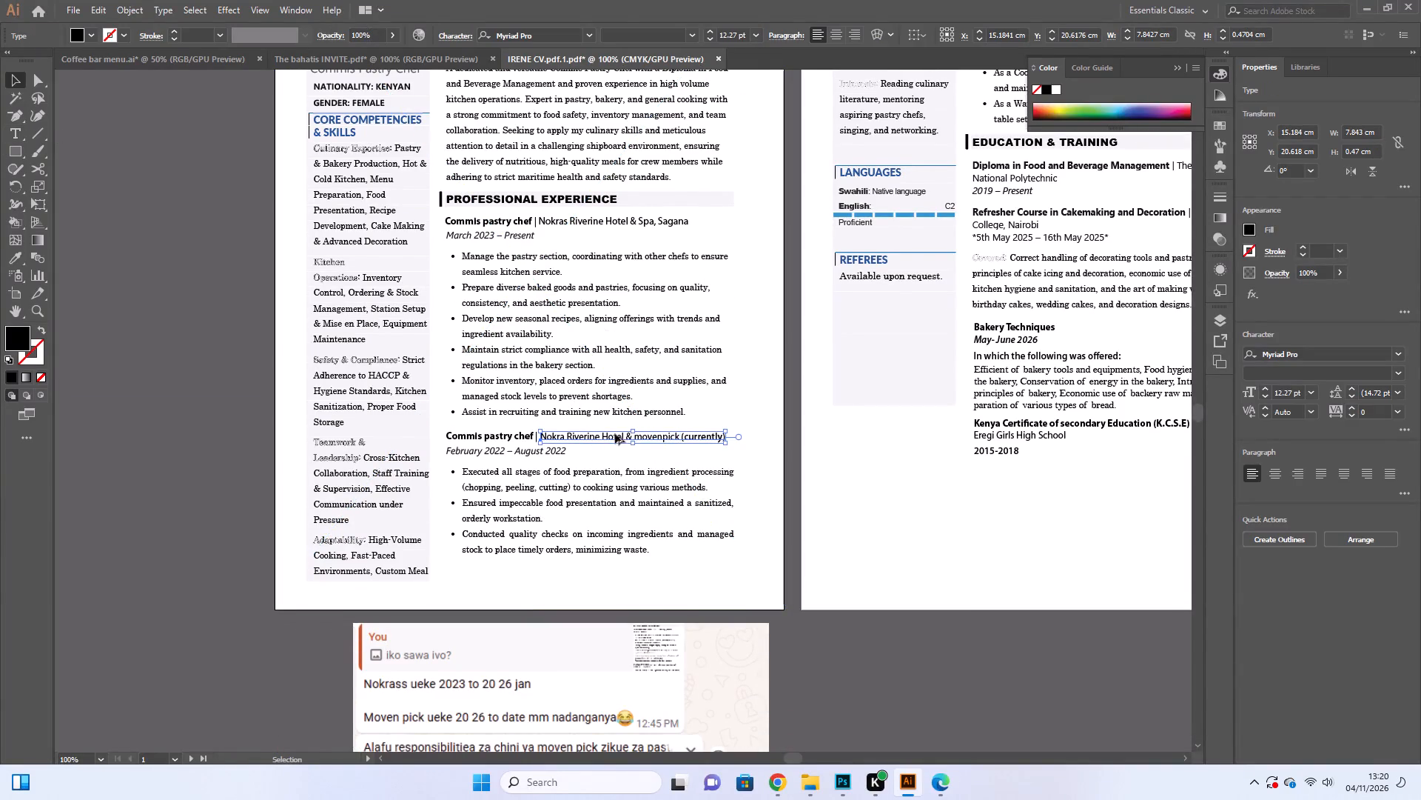
left_click_drag(615, 434, 220, 623, "alt")
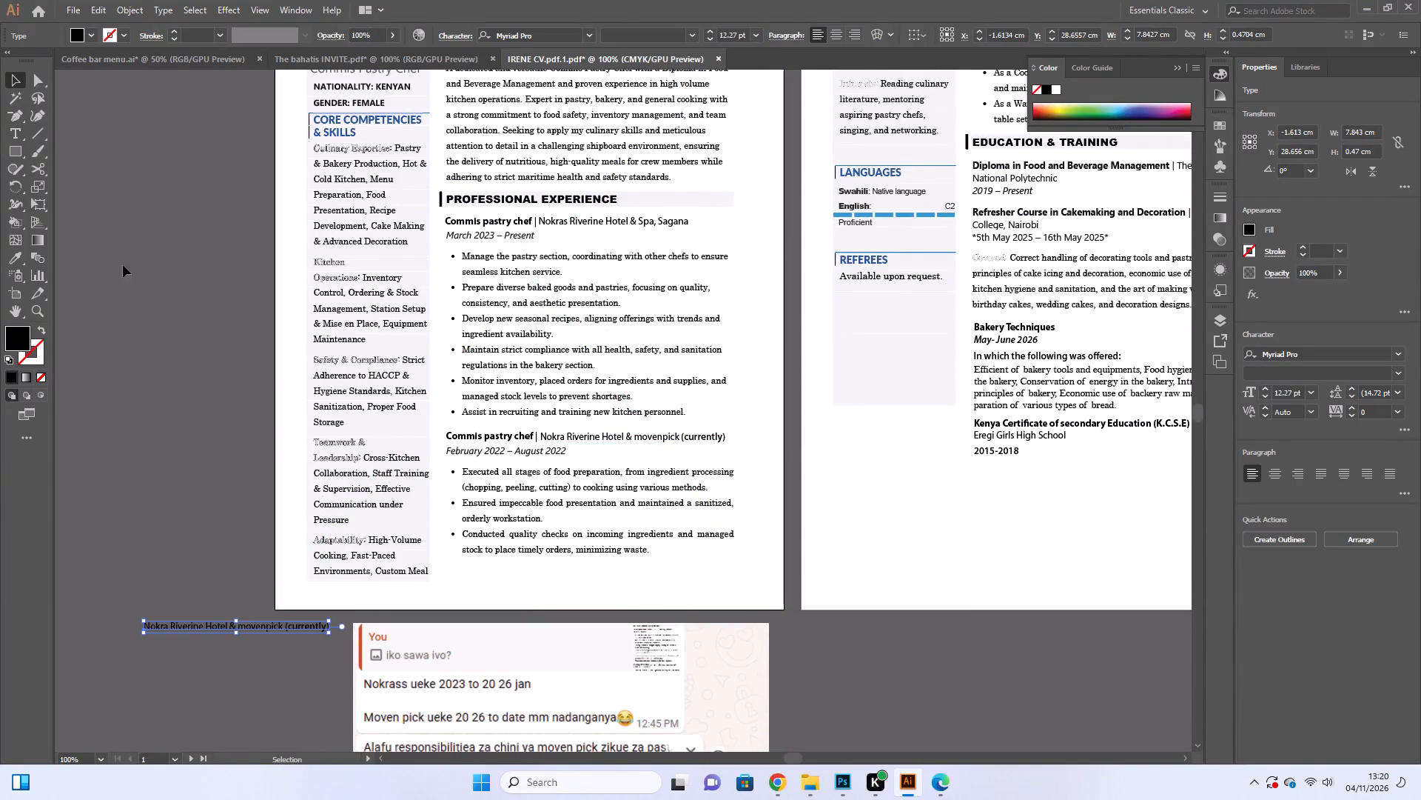
Shorten the employer text in the second Commis pastry chef heading to "Nokra Riverine Hotel".
left_click(10, 130)
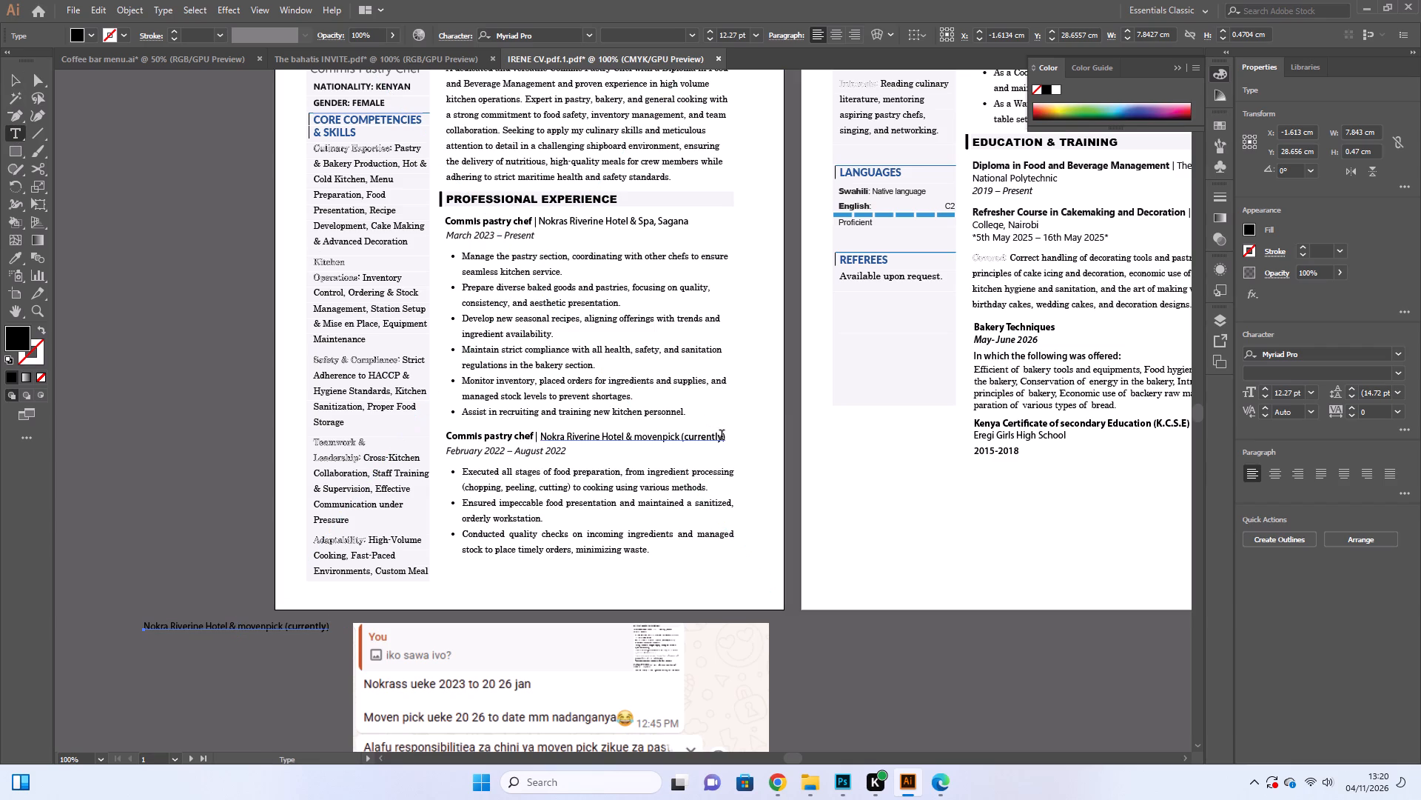
left_click(724, 437)
key("BackSpace")
key("BackSpace")
key("BackSpace")
key("BackSpace")
key("BackSpace")
key("BackSpace")
key("BackSpace")
key("BackSpace")
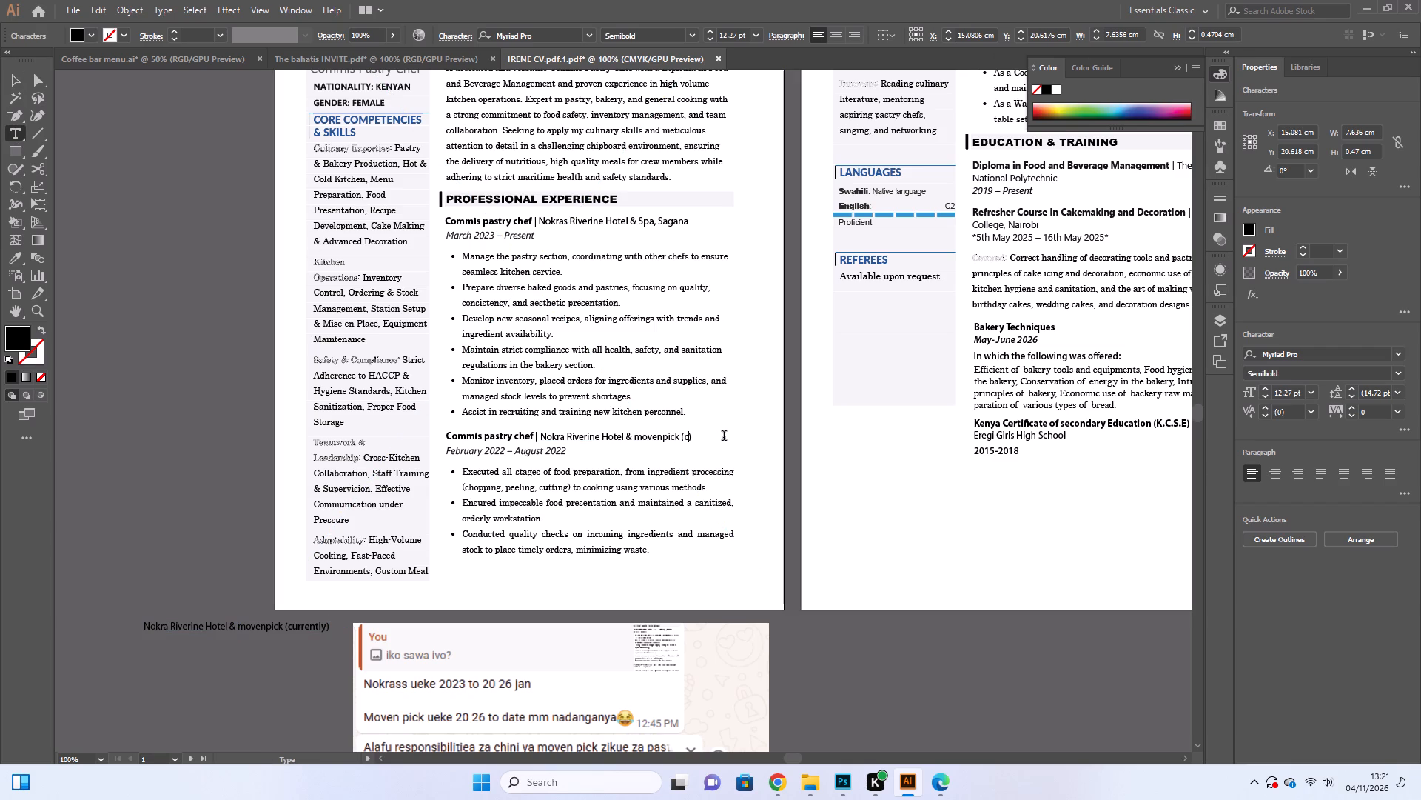
key("BackSpace")
key("BackSpace")
key("BackSpace")
key("BackSpace")
key("BackSpace")
key("BackSpace")
key("BackSpace")
key("BackSpace")
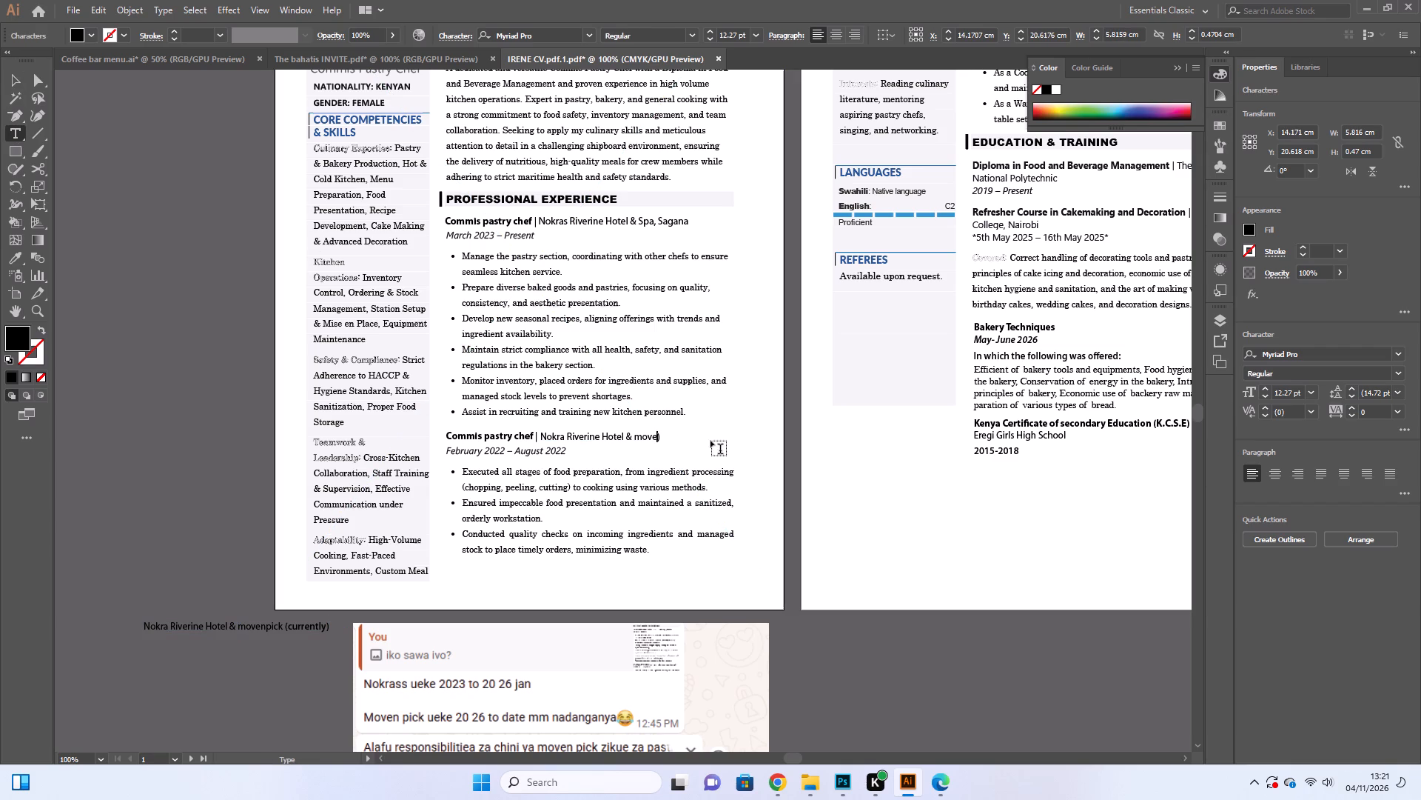
left_click(659, 439)
key("BackSpace")
key("BackSpace")
key("BackSpace")
key("BackSpace")
key("BackSpace")
key("BackSpace")
key("BackSpace")
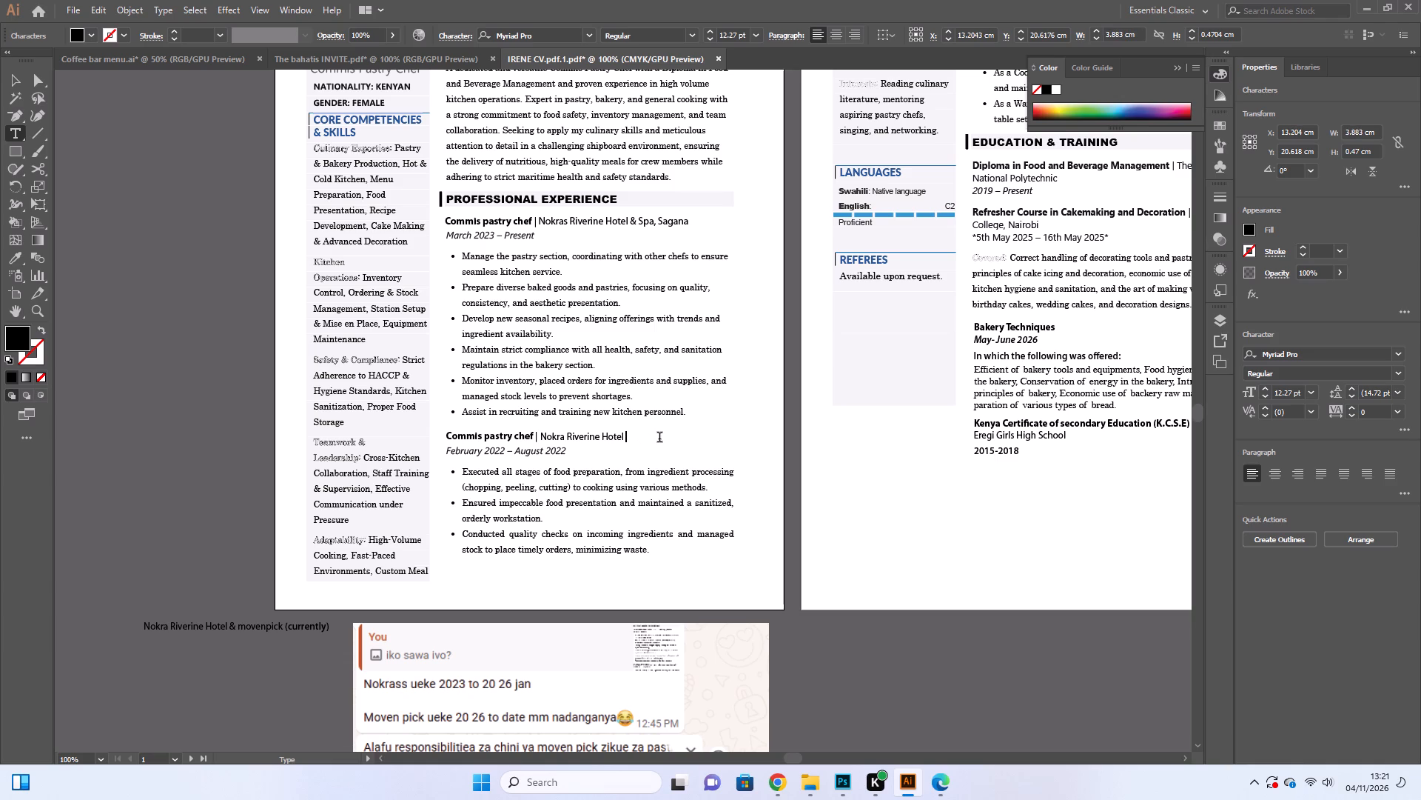
key("BackSpace")
key("BackSpace")
key("BackSpace")
key("BackSpace")
key("BackSpace")
key("o")
type("tel")
left_click(7, 79)
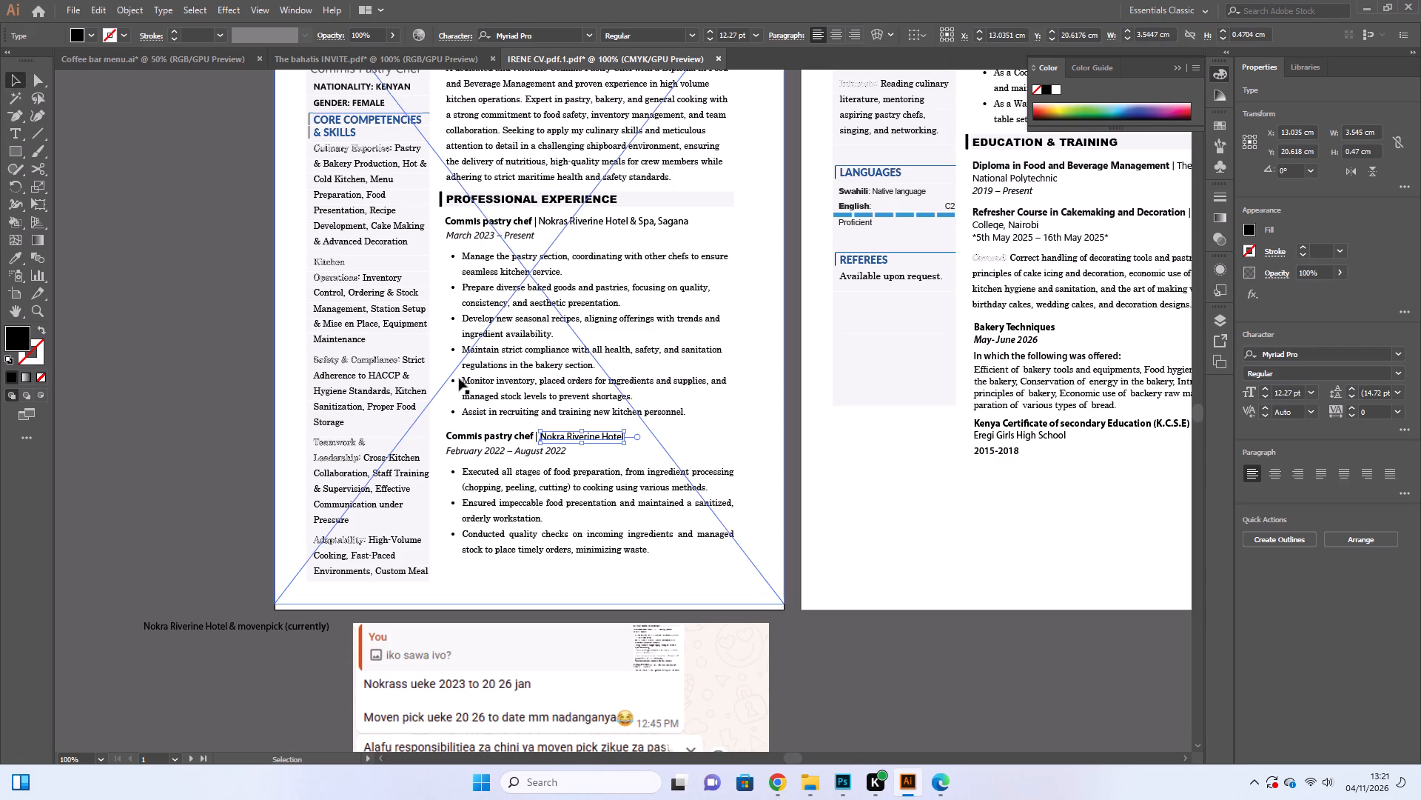
left_click(890, 675)
Duplicate the shortened employer text onto the canvas right of the chat screenshot and clear the duplicate's wording.
scroll(846, 590, "down", 5)
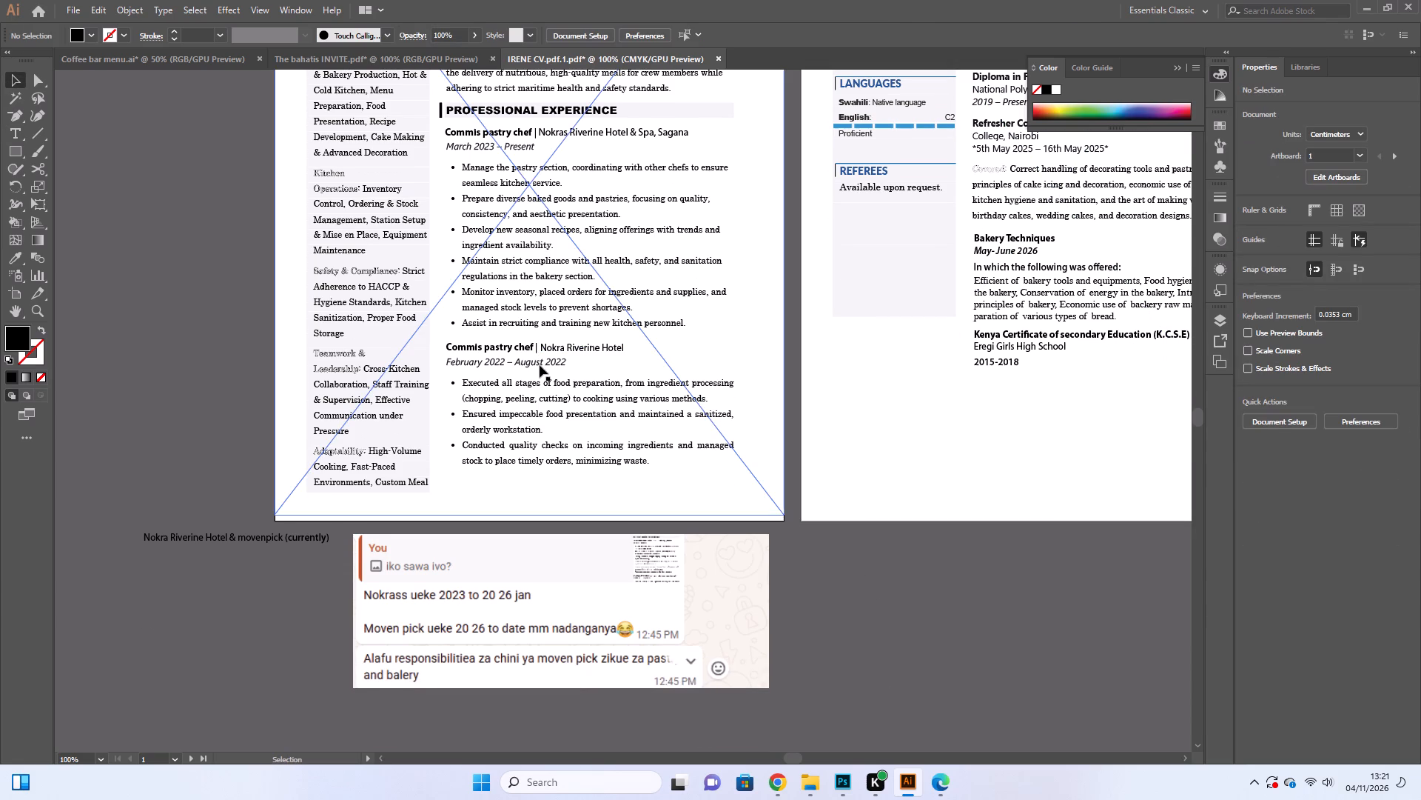
left_click_drag(553, 347, 802, 569)
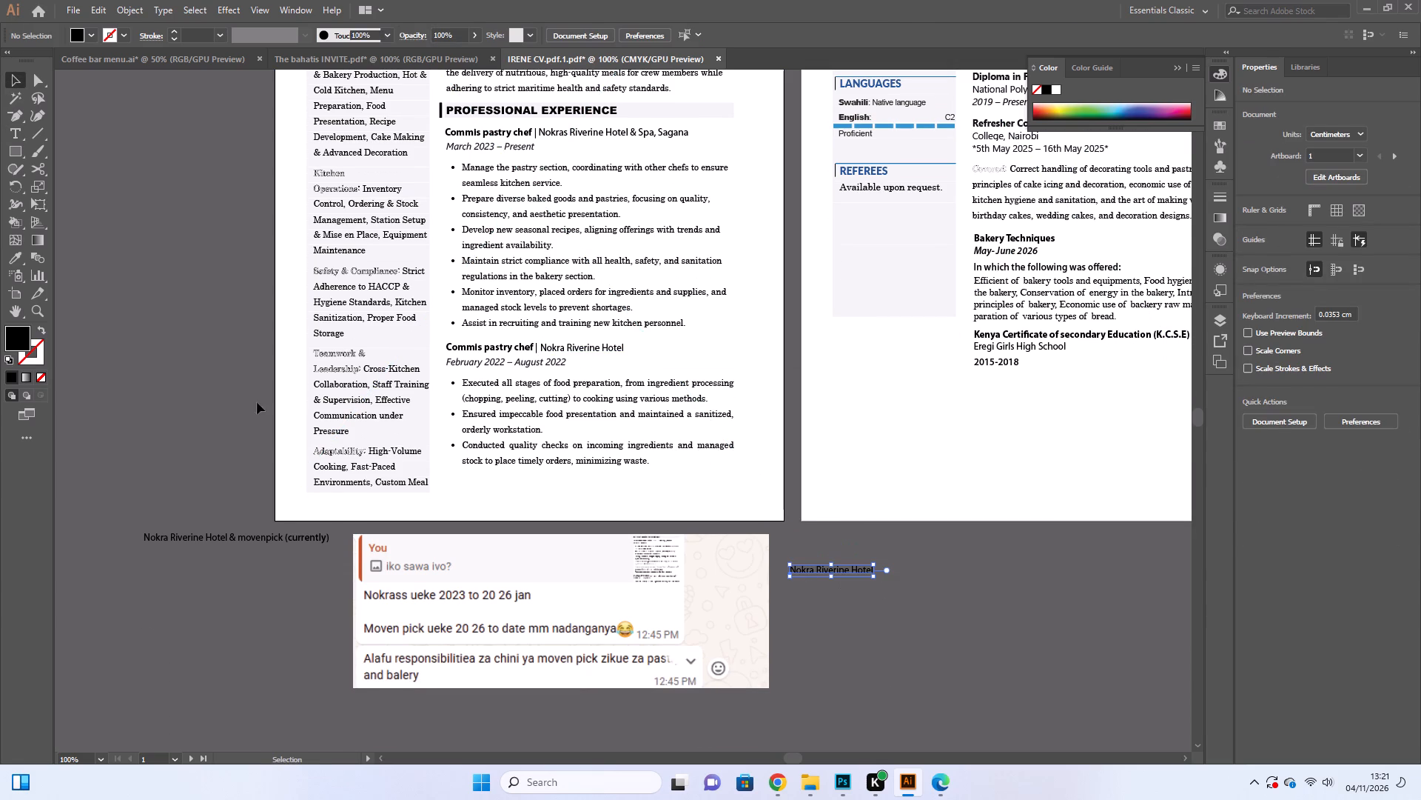
left_click(16, 136)
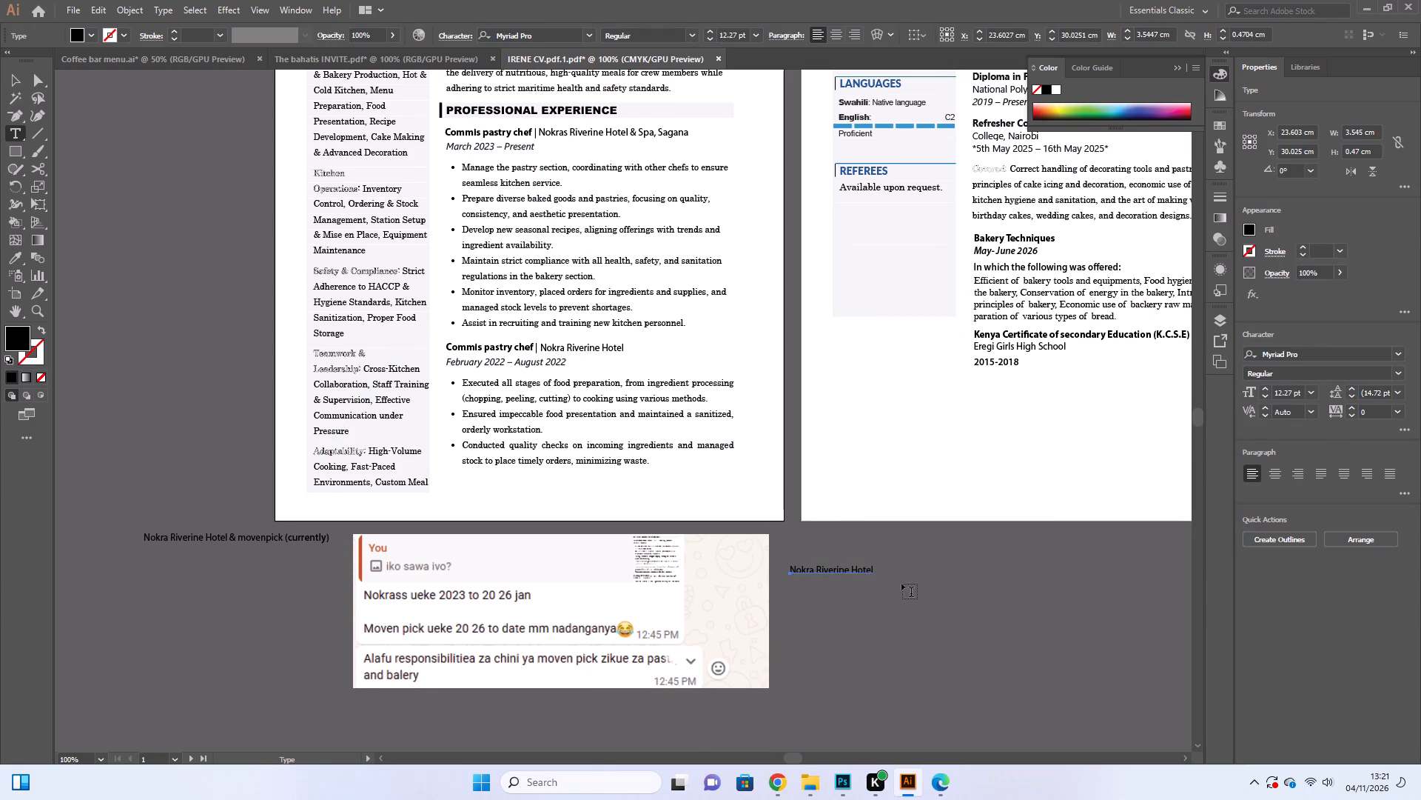
left_click(871, 572)
key("BackSpace")
key("BackSpace")
key("BackSpace")
key("BackSpace")
key("BackSpace")
key("BackSpace")
key("BackSpace")
key("BackSpace")
key("BackSpace")
key("BackSpace")
key("BackSpace")
key("BackSpace")
key("BackSpace")
key("BackSpace")
key("BackSpace")
key("BackSpace")
key("BackSpace")
key("BackSpace")
key("BackSpace")
key("BackSpace")
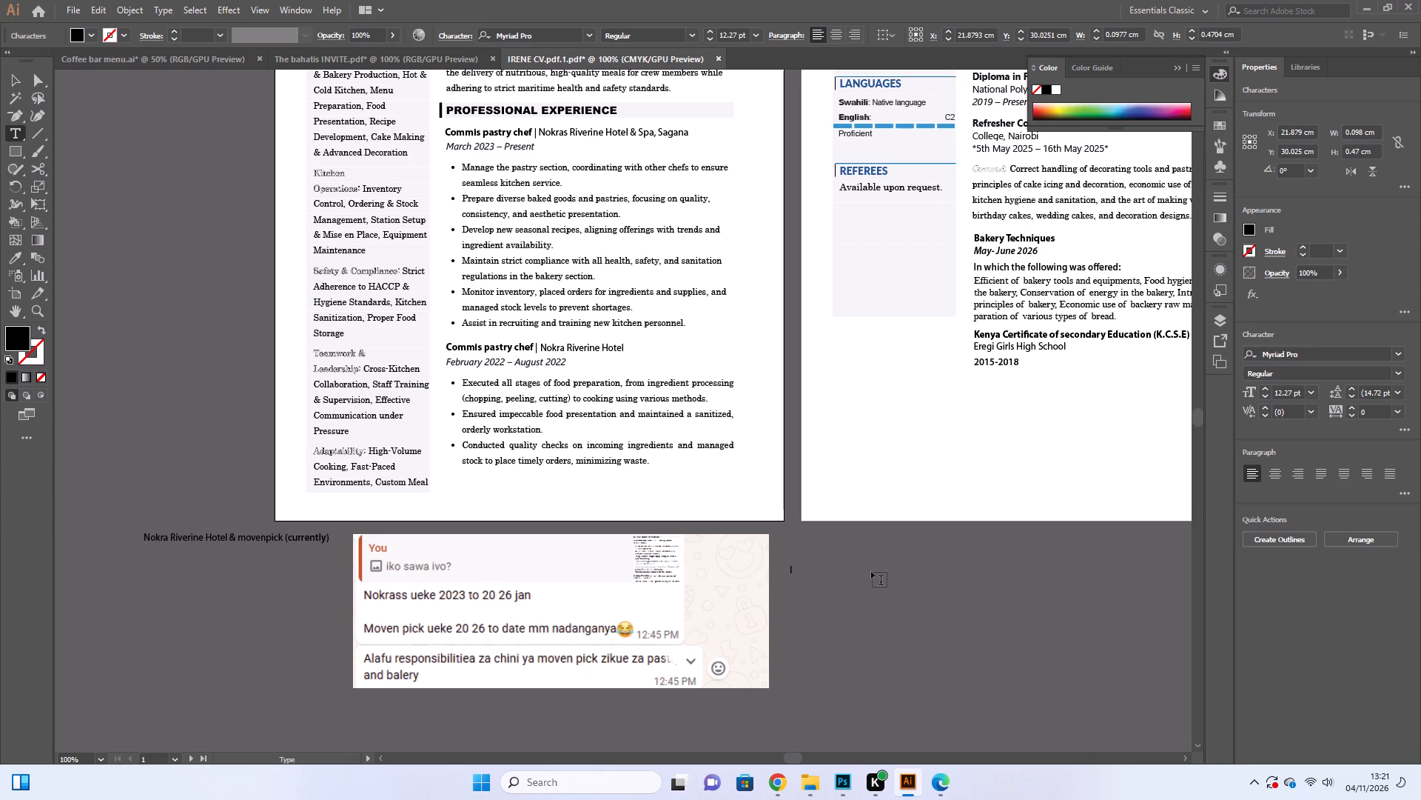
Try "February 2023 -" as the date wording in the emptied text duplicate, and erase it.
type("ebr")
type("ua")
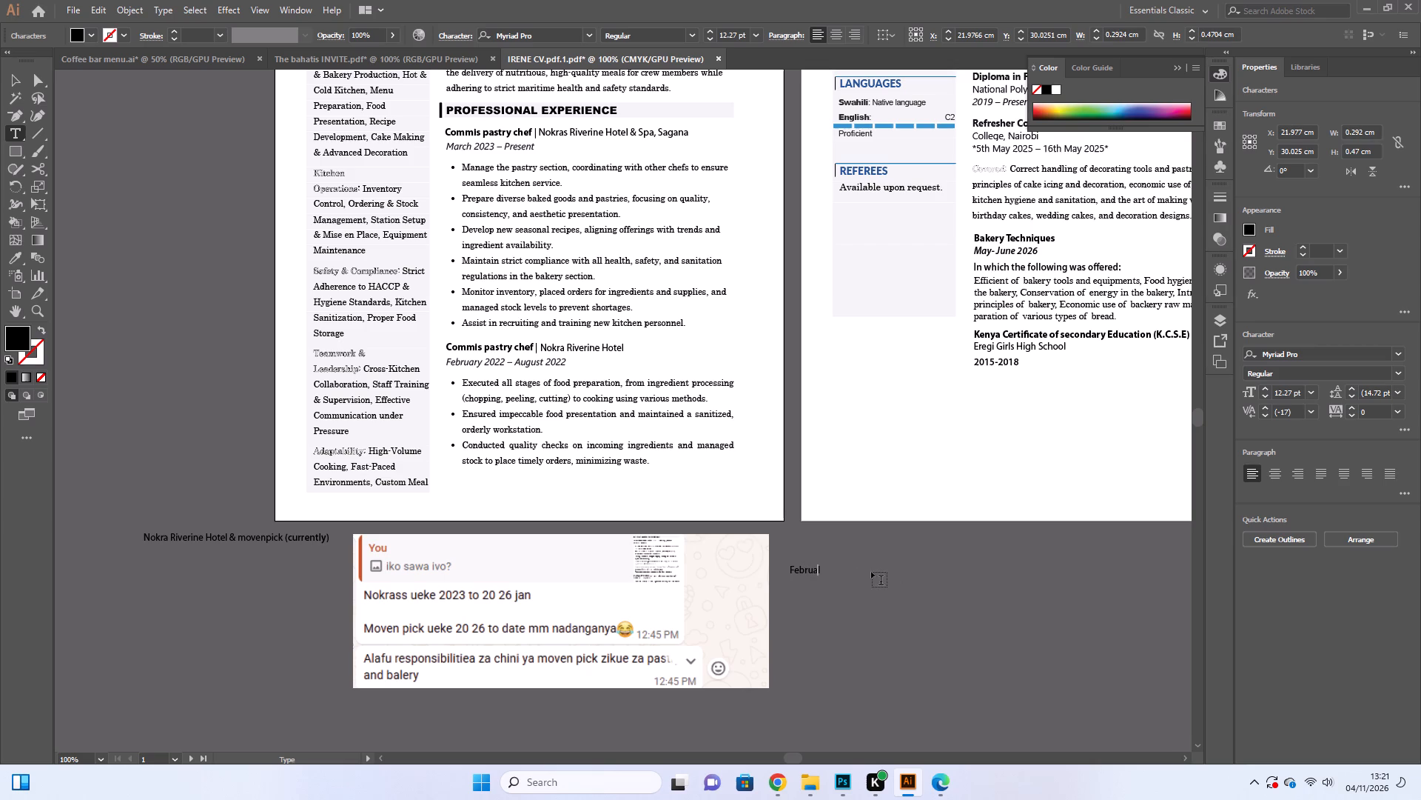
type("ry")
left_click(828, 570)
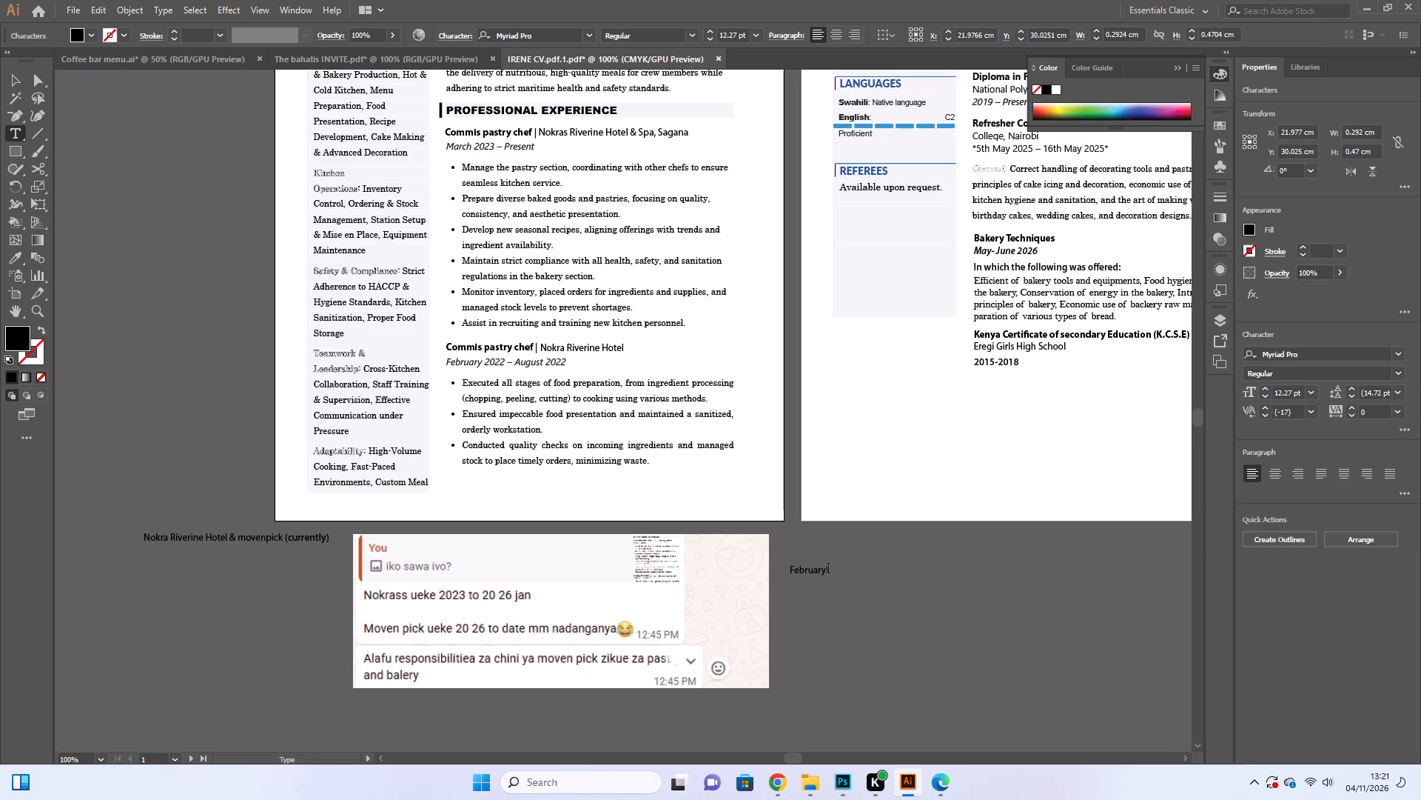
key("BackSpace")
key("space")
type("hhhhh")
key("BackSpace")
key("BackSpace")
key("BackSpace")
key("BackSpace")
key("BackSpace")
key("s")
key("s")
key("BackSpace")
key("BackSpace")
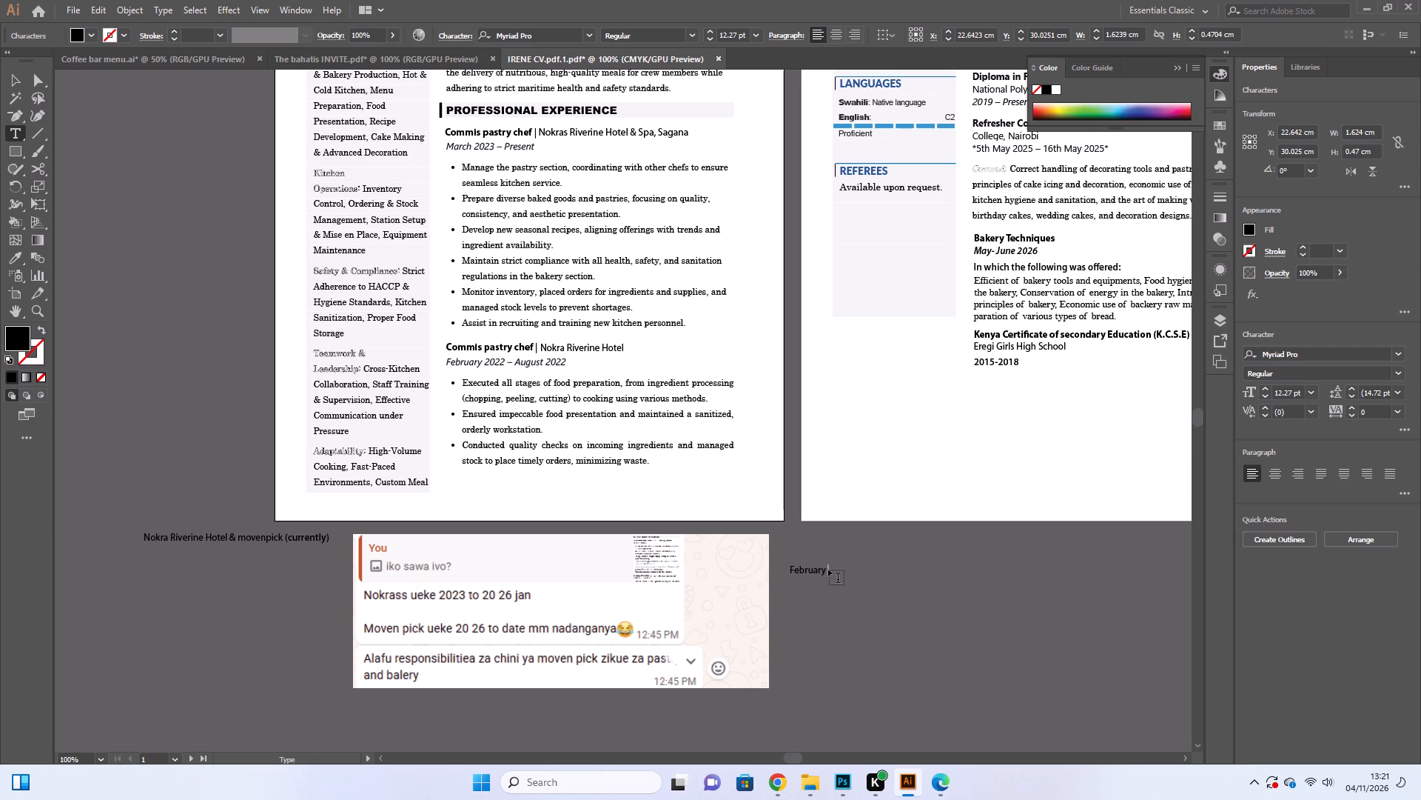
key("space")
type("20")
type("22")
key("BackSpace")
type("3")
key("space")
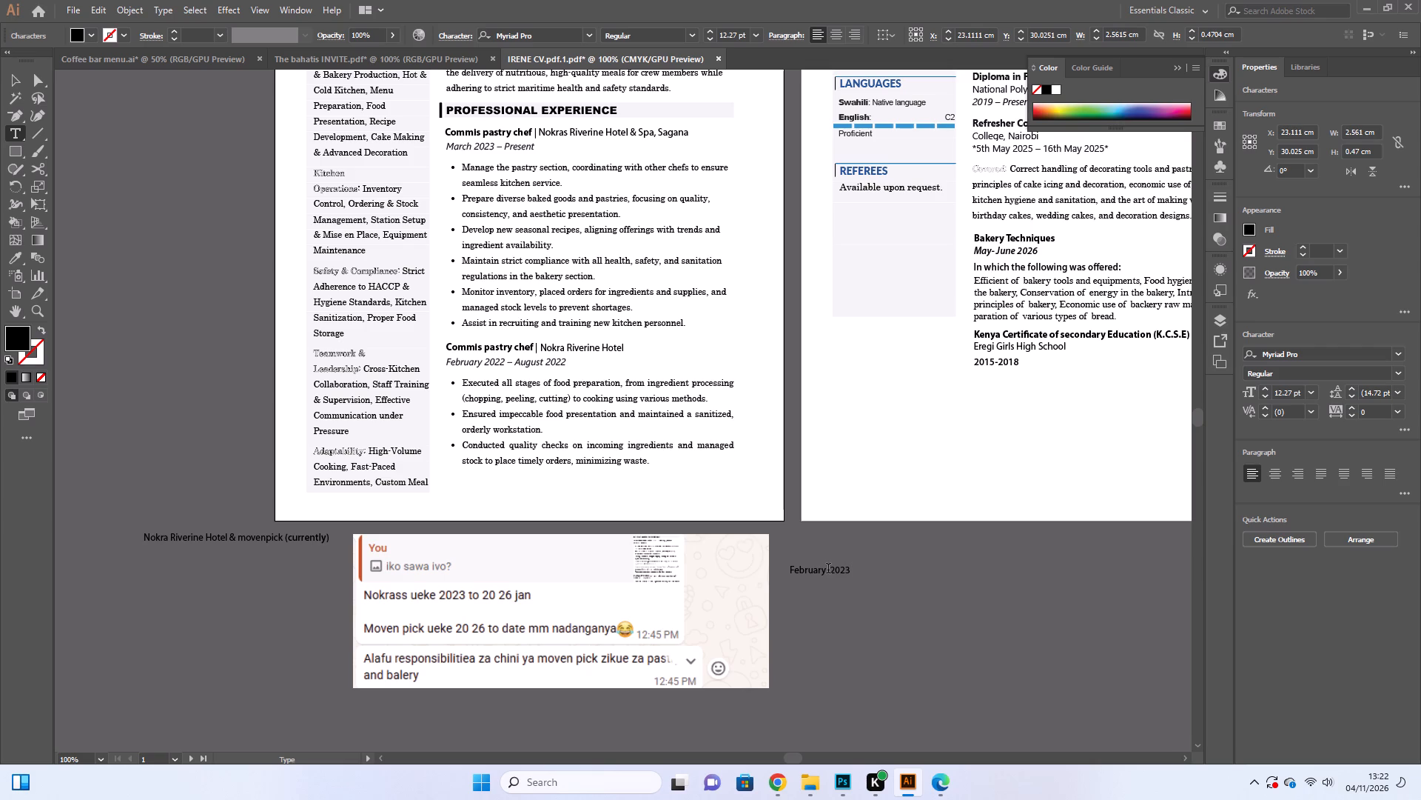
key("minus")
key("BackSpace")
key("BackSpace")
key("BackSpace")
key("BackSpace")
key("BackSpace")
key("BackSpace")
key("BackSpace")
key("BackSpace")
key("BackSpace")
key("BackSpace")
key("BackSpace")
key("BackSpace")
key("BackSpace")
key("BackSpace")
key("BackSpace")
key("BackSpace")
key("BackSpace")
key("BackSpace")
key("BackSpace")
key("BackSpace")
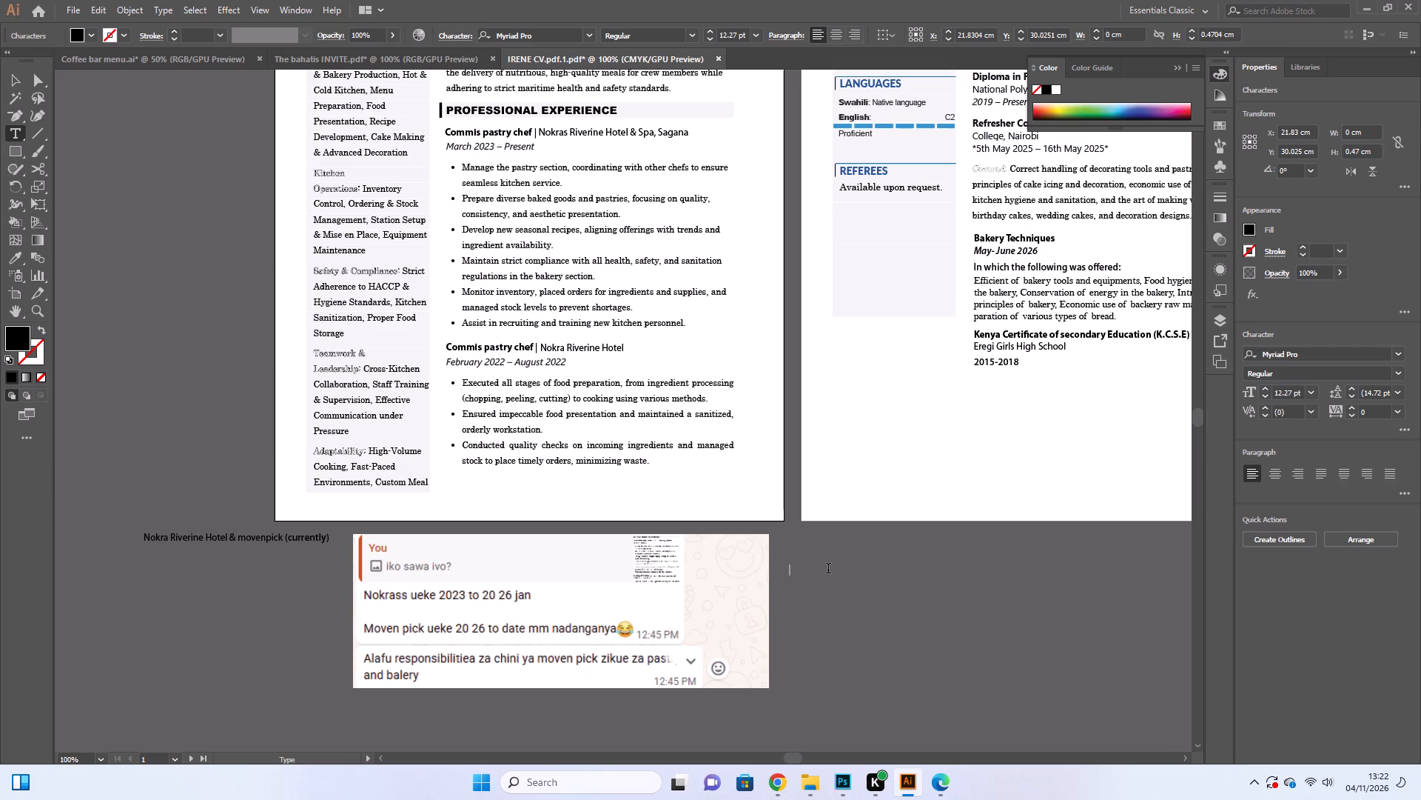
Enter the date text "2023 - 2026 January" in the emptied duplicate right of the chat screenshot.
type("2023")
key("space")
type("-")
key("space")
type("202")
type("6")
key("space")
type("anuary")
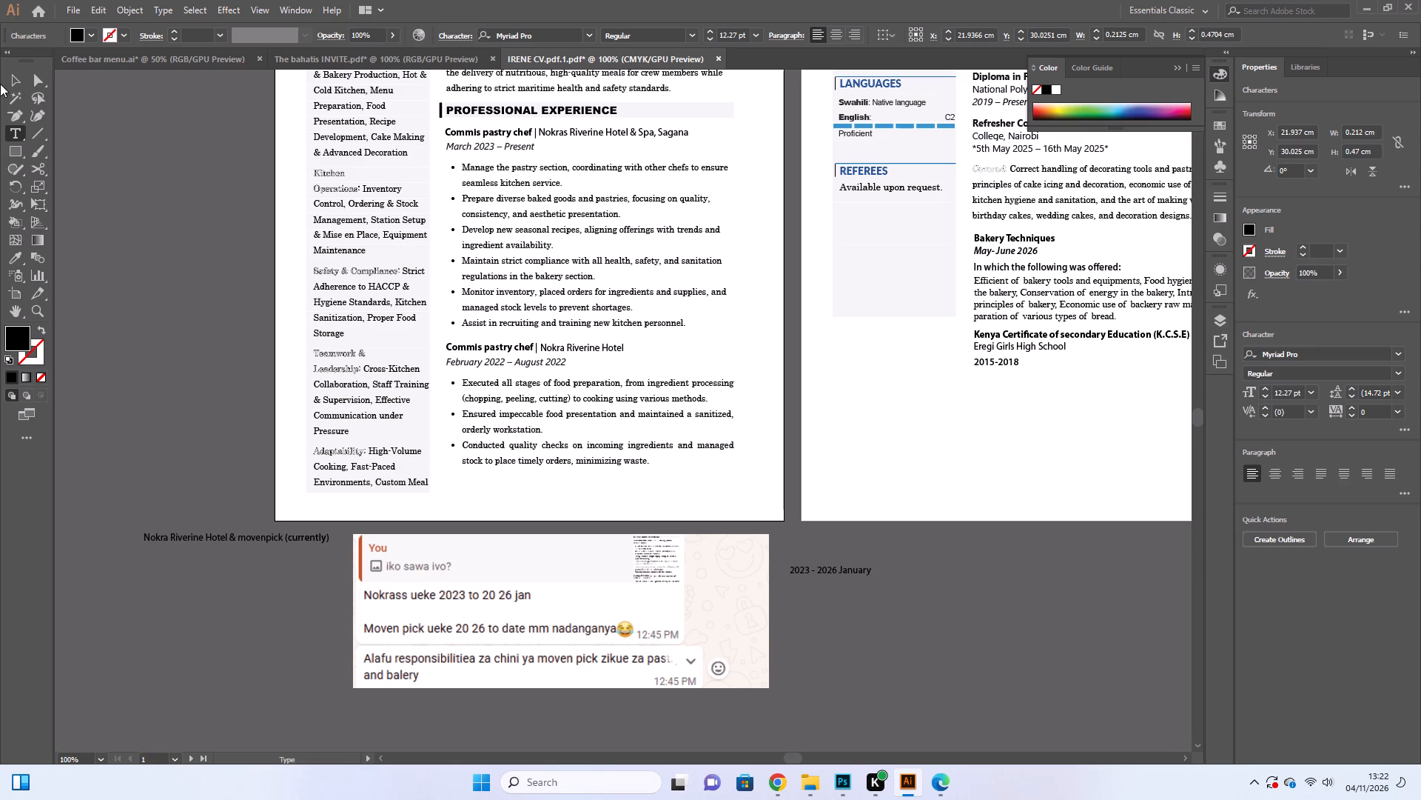
Cover the "February 2022 – August 2022" date line with a copy of the white rectangle behind the Nokra Riverine Hotel text.
left_click(13, 79)
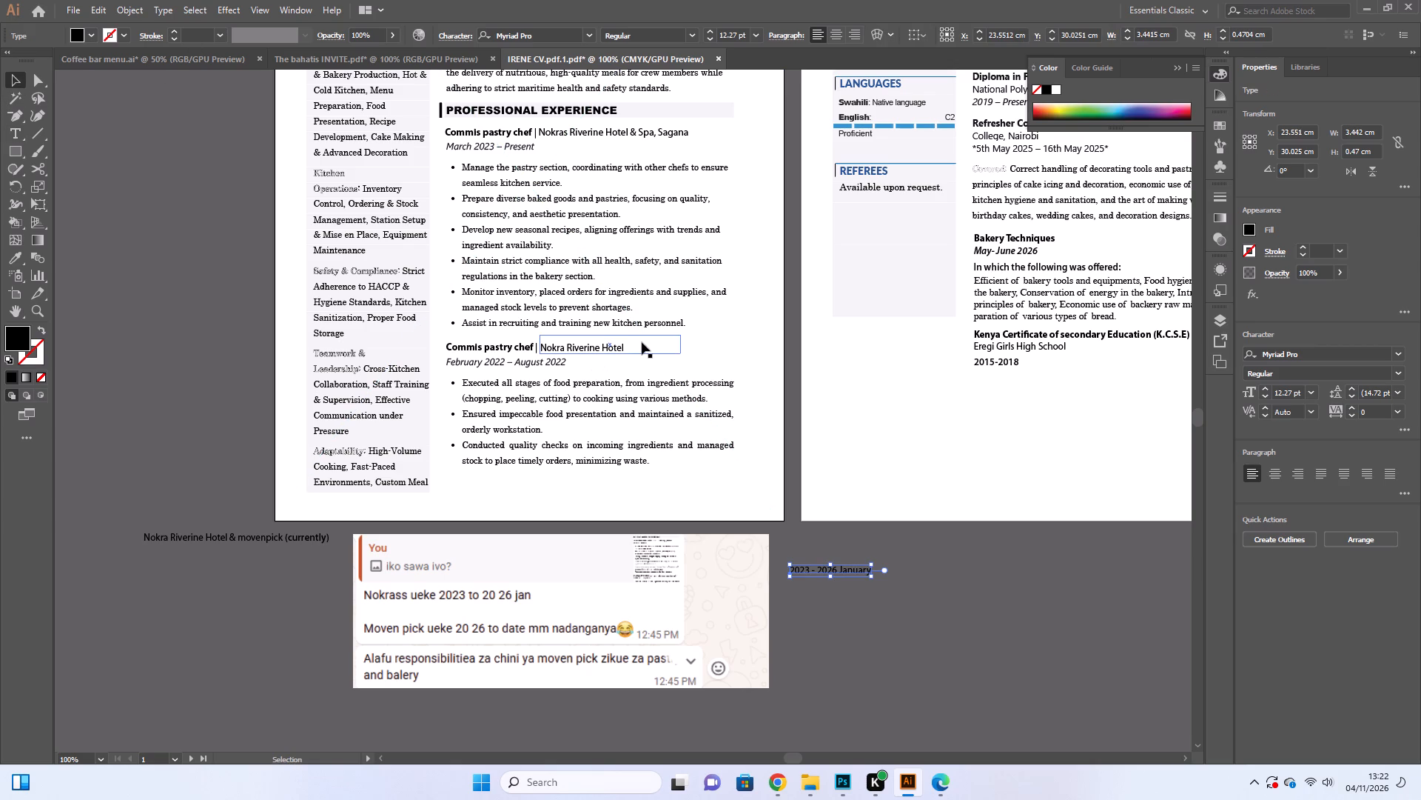
left_click_drag(642, 342, 549, 369, "alt")
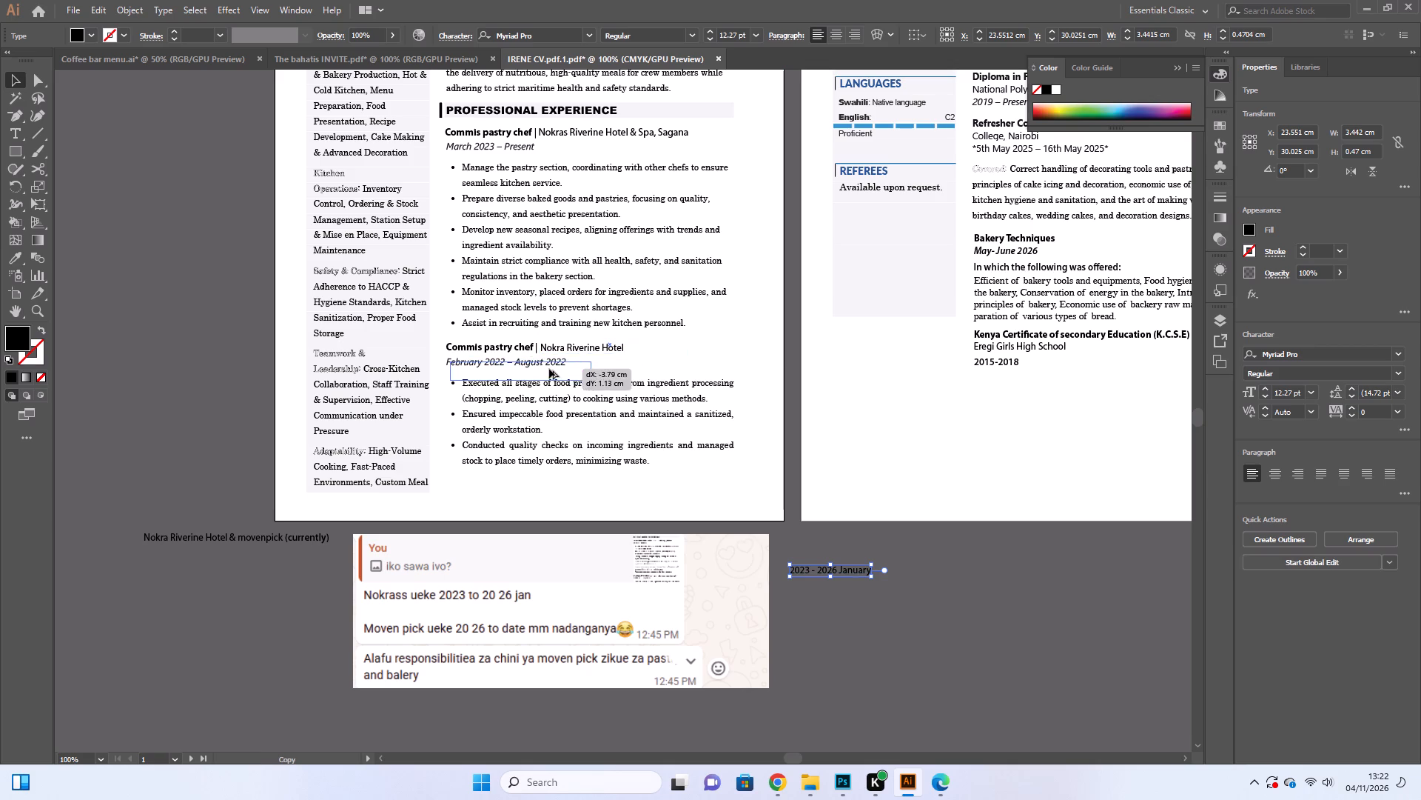
left_click_drag(549, 369, 545, 364, "alt")
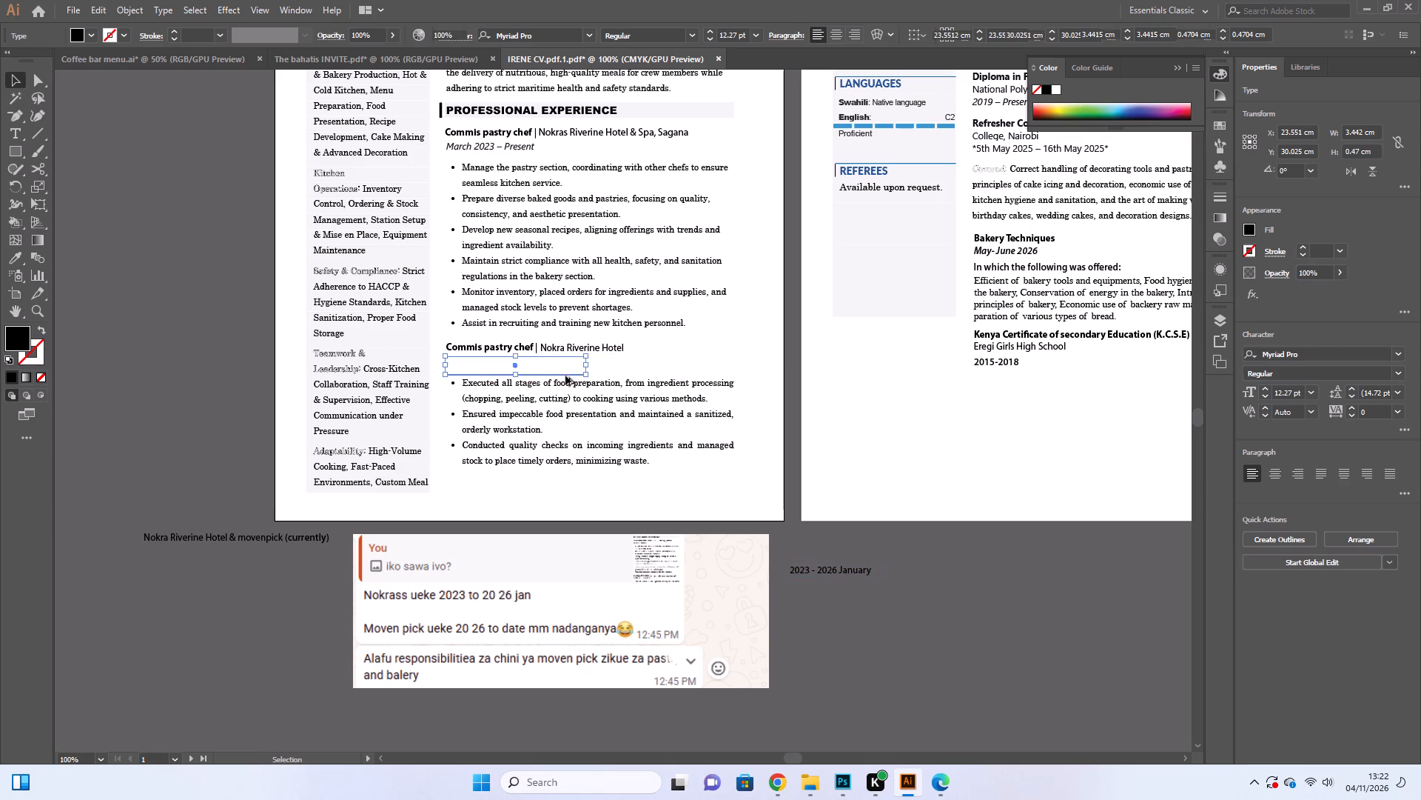
left_click(924, 578)
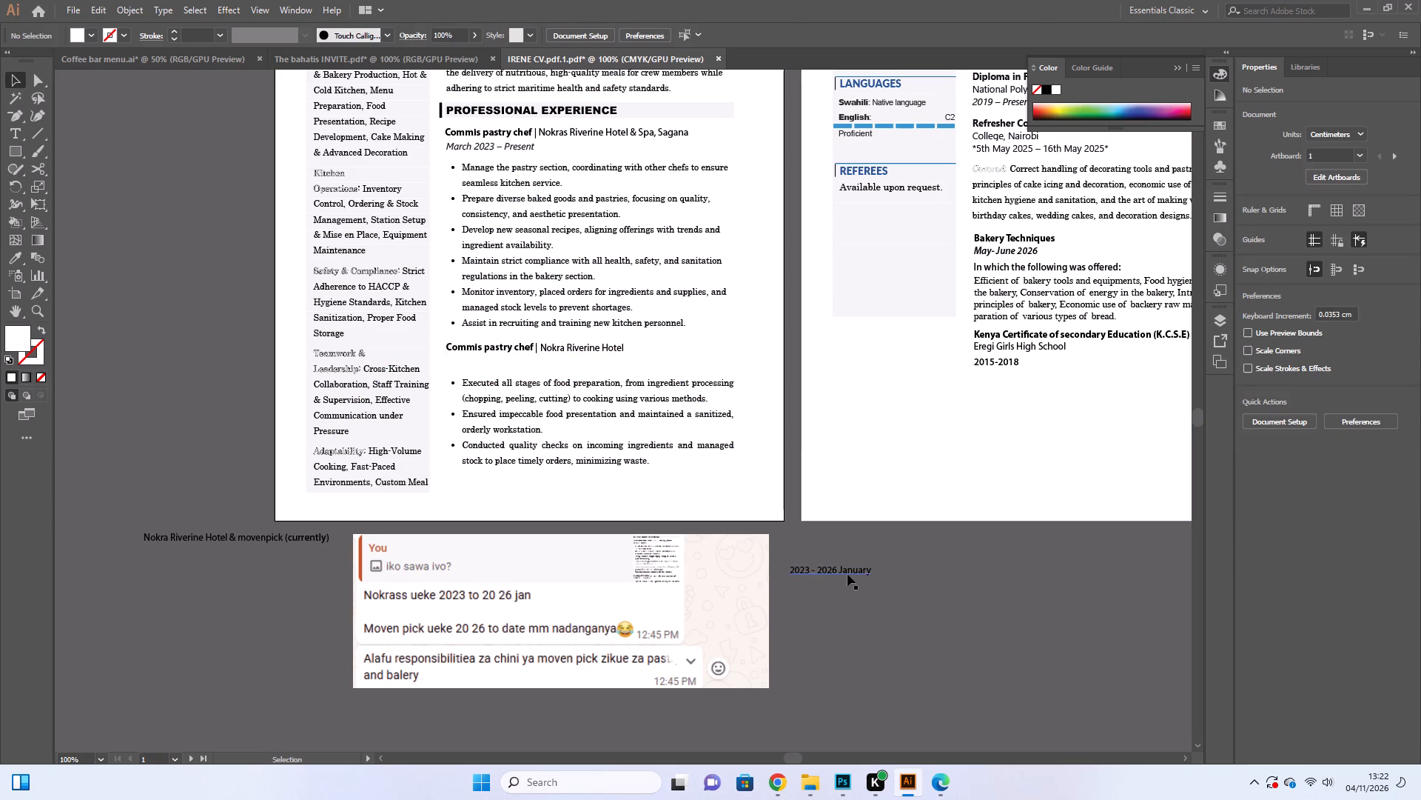
Move the "2023 - 2026 January" text onto the covered date line under the Nokra Riverine Hotel heading and nudge it slightly down.
left_click_drag(847, 574, 504, 367)
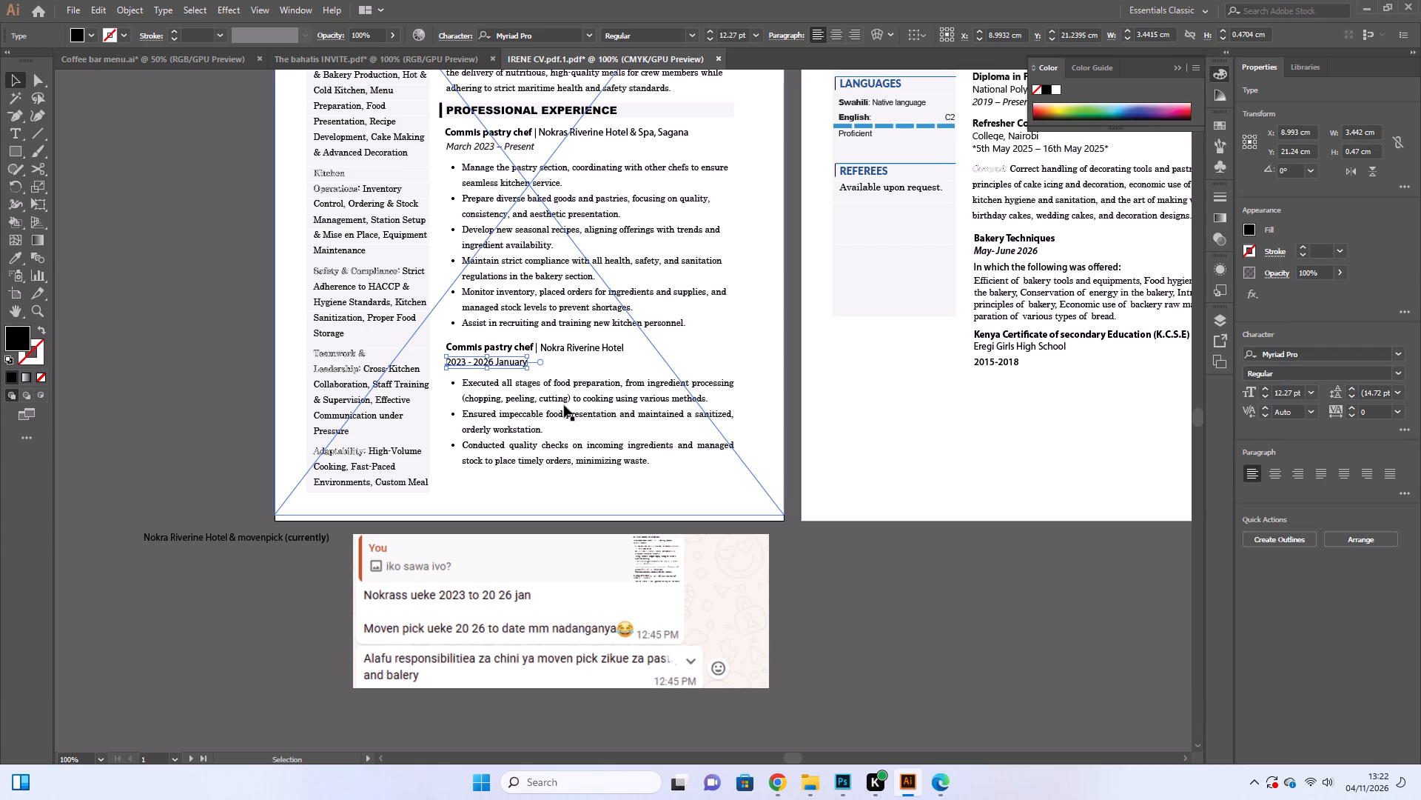
key("Down")
key("Down")
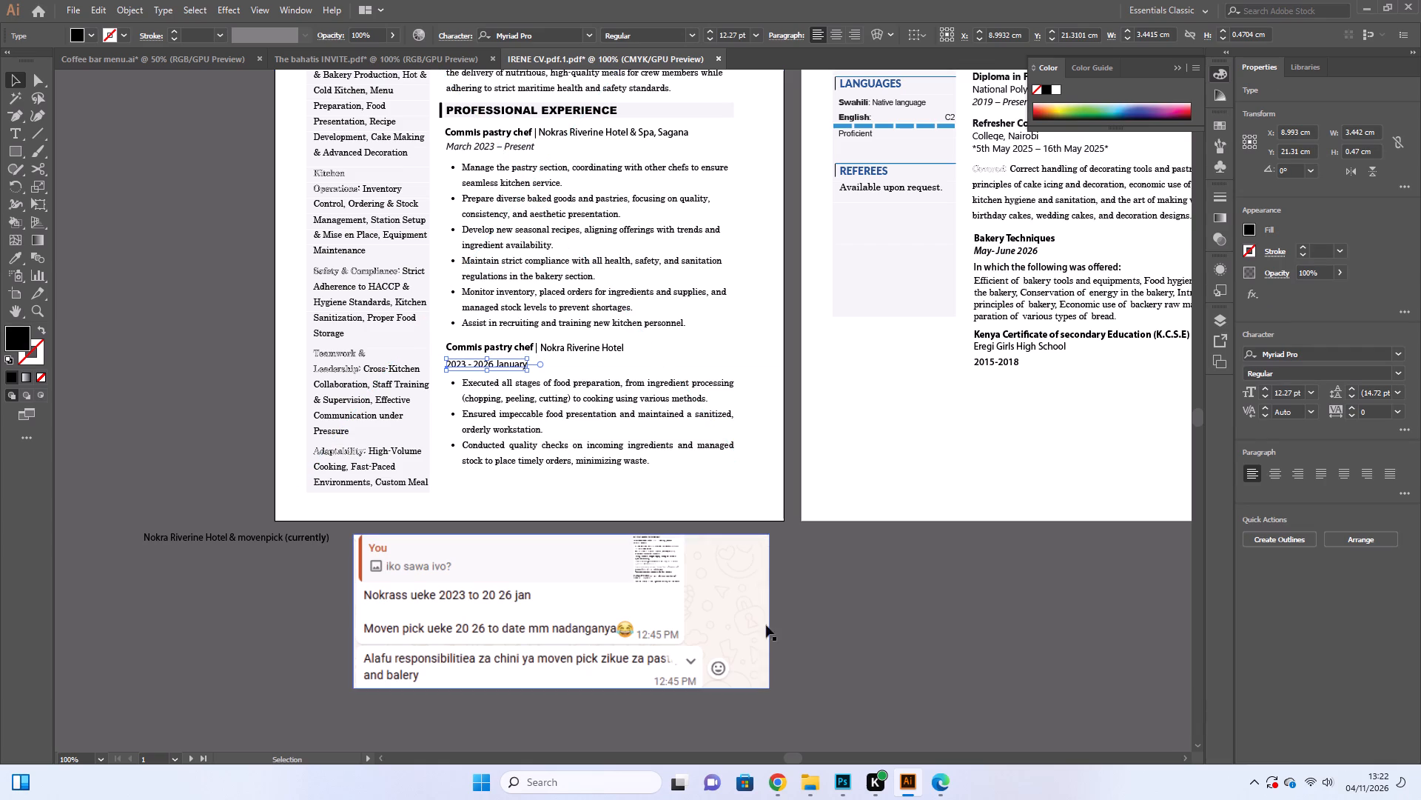
double_click(854, 647)
left_click(639, 573)
Examine the available font styles and families as previews on the "2023 - 2026 January" date text.
left_click(514, 364)
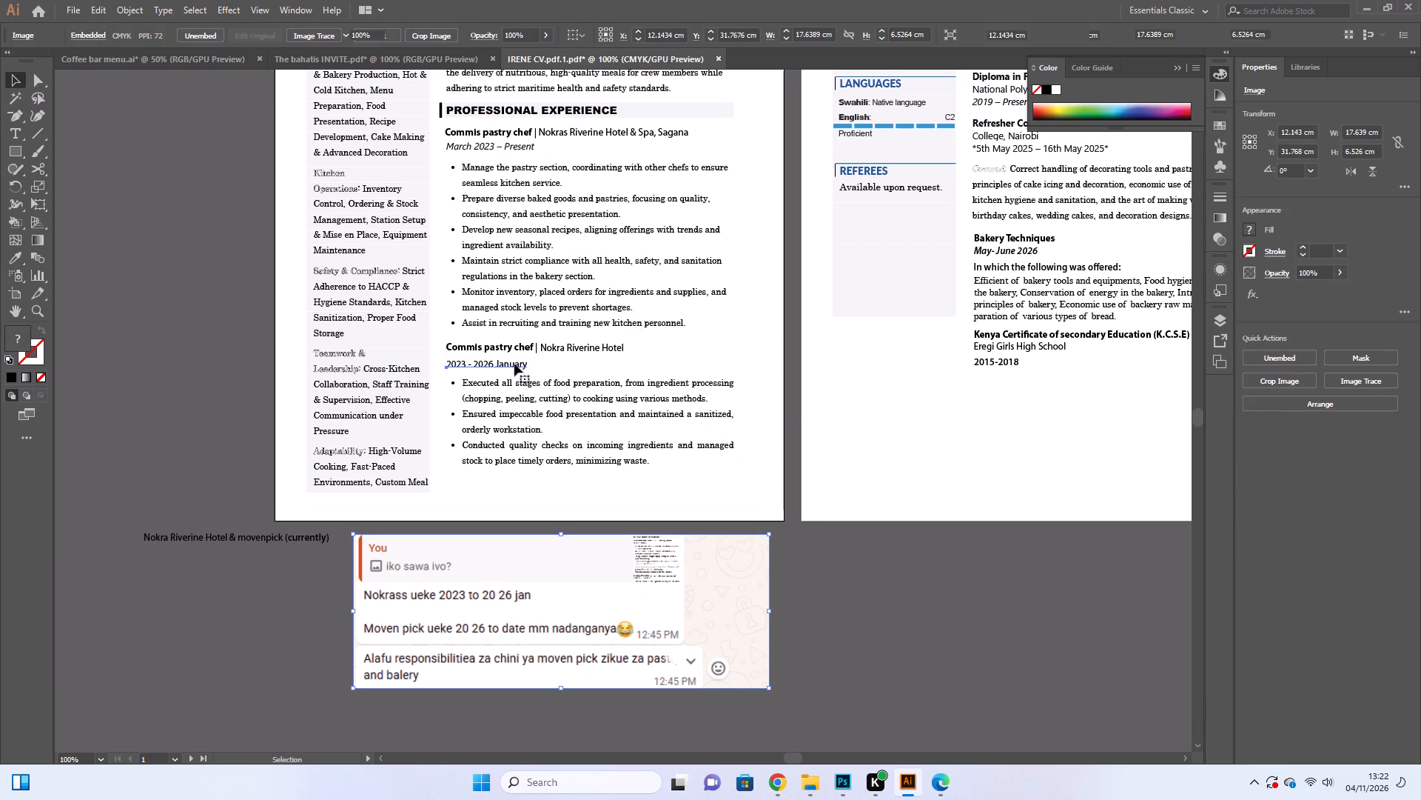
left_click(1400, 370)
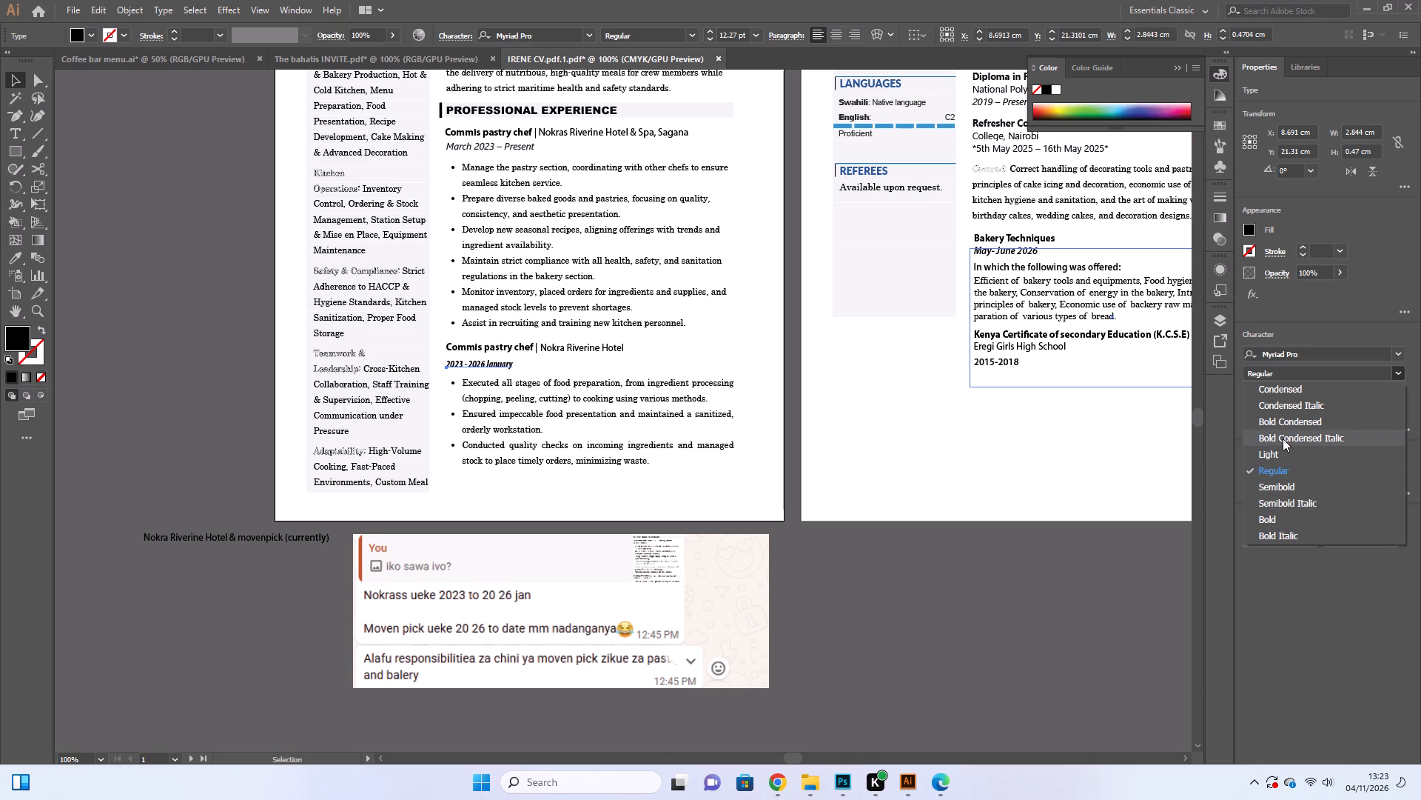
left_click(1361, 359)
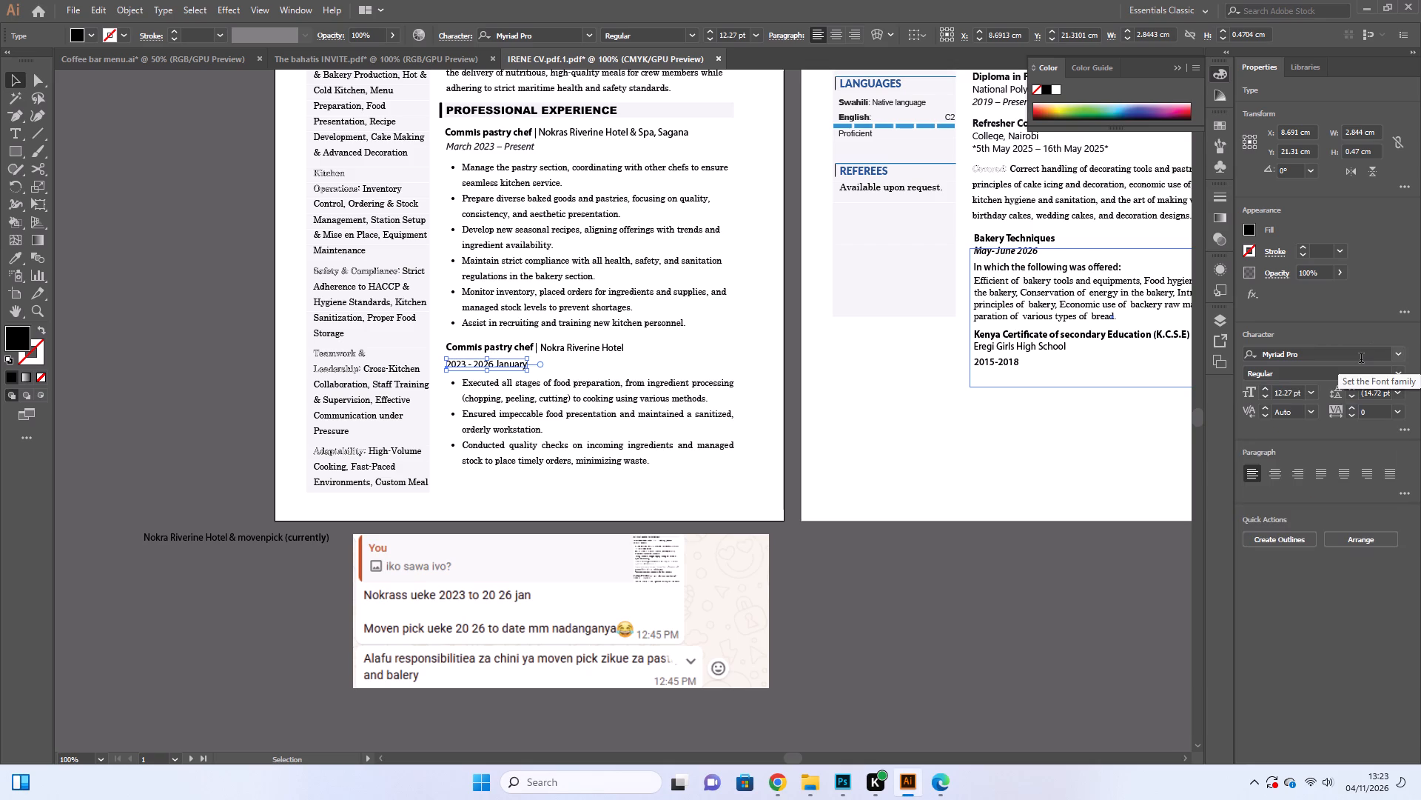
left_click(1399, 356)
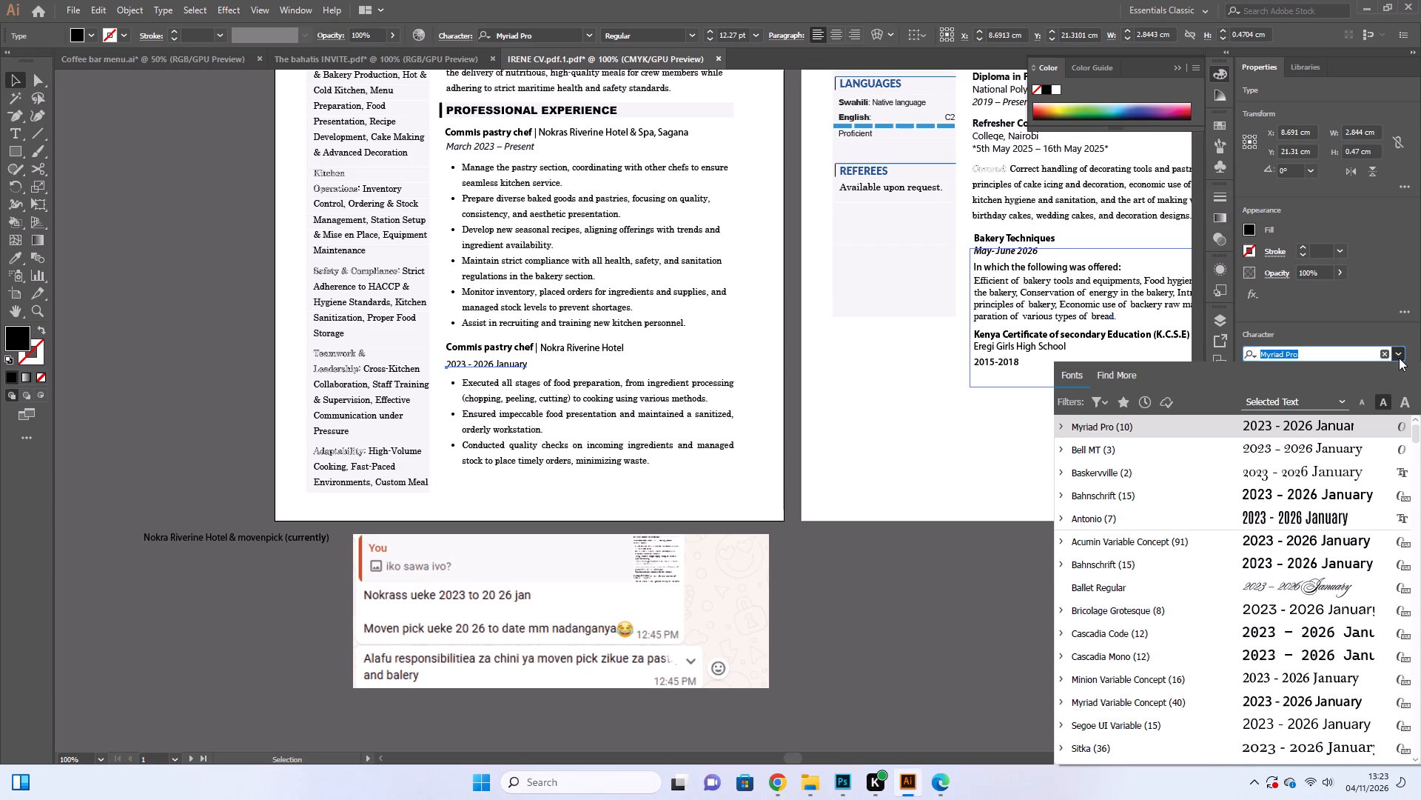
scroll(1323, 436, "down", 2)
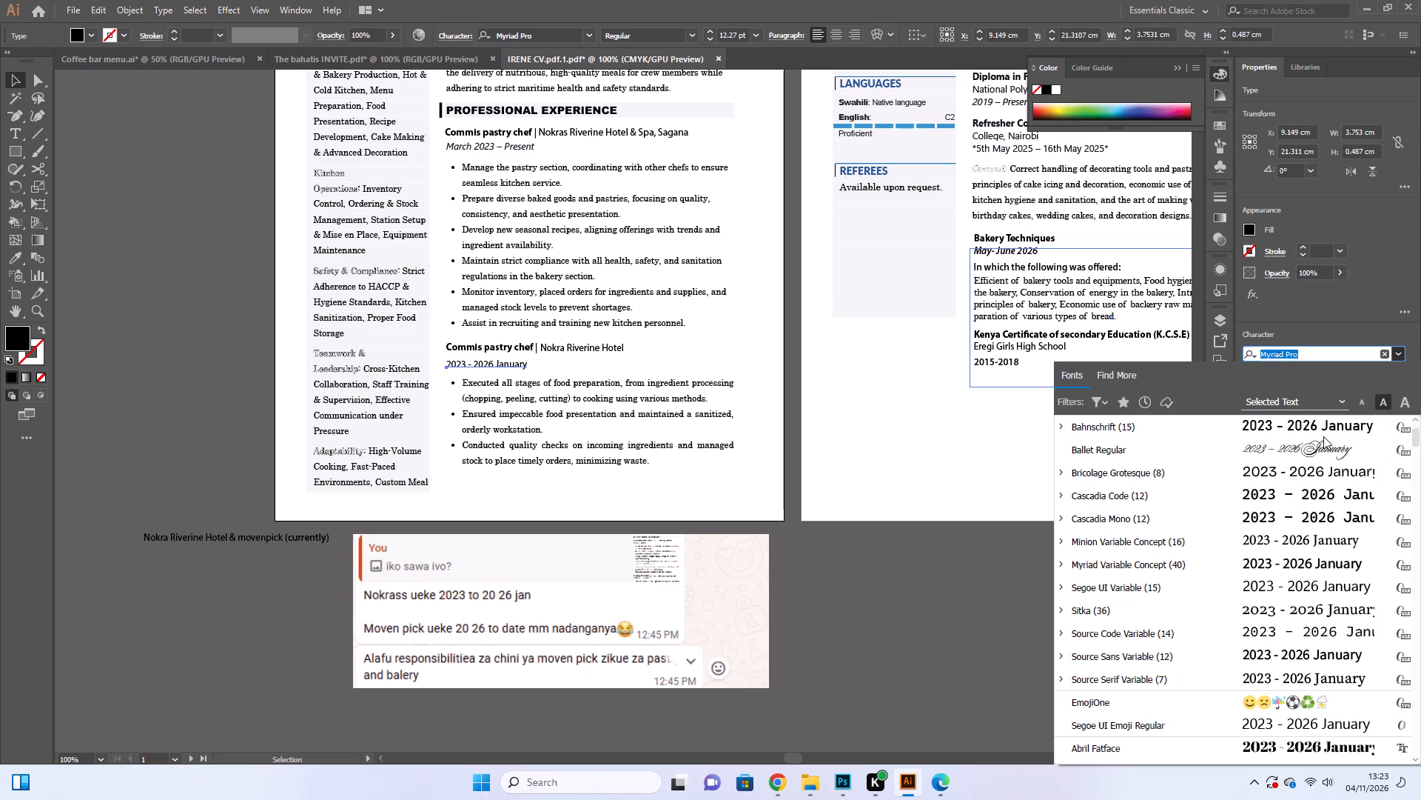
scroll(1324, 462, "down", 10)
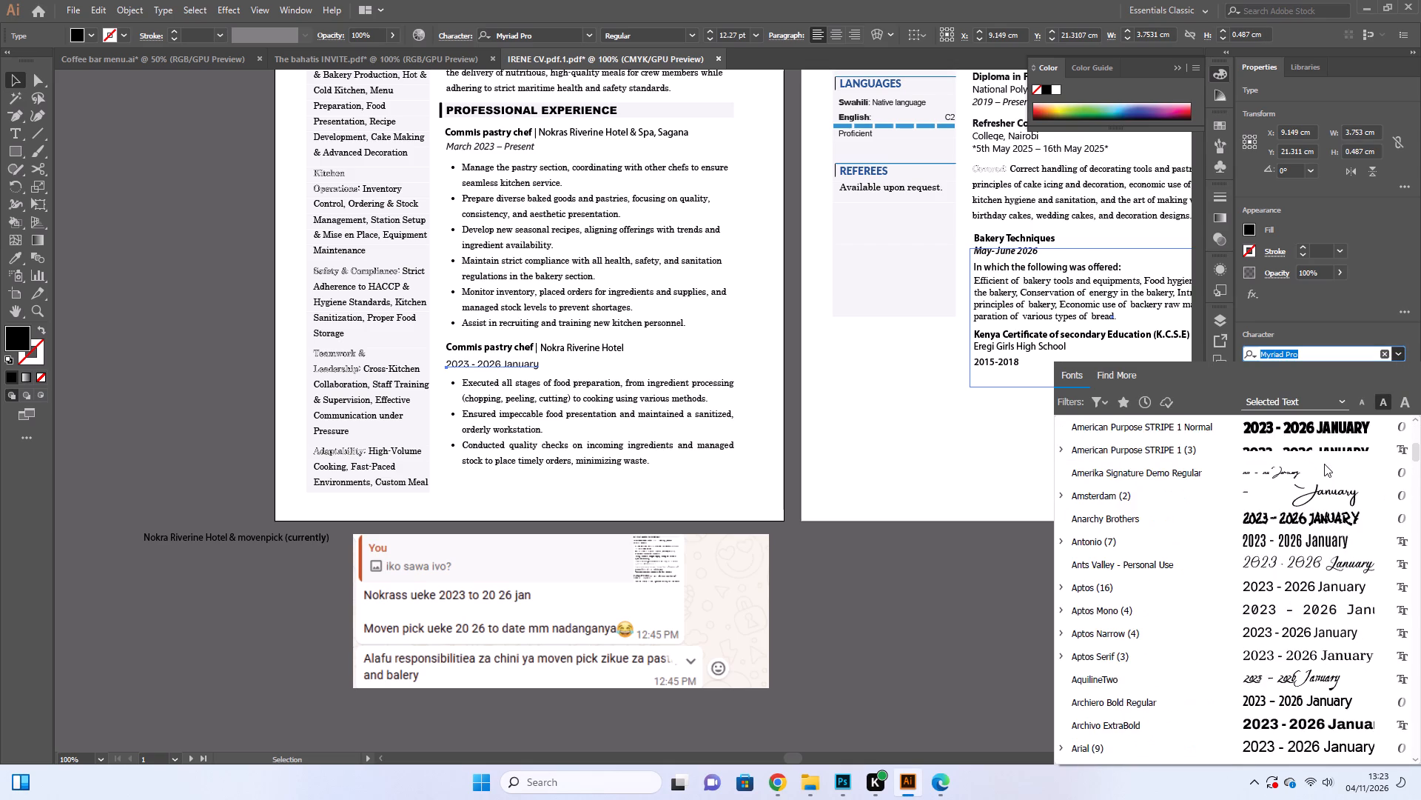
scroll(1324, 464, "down", 18)
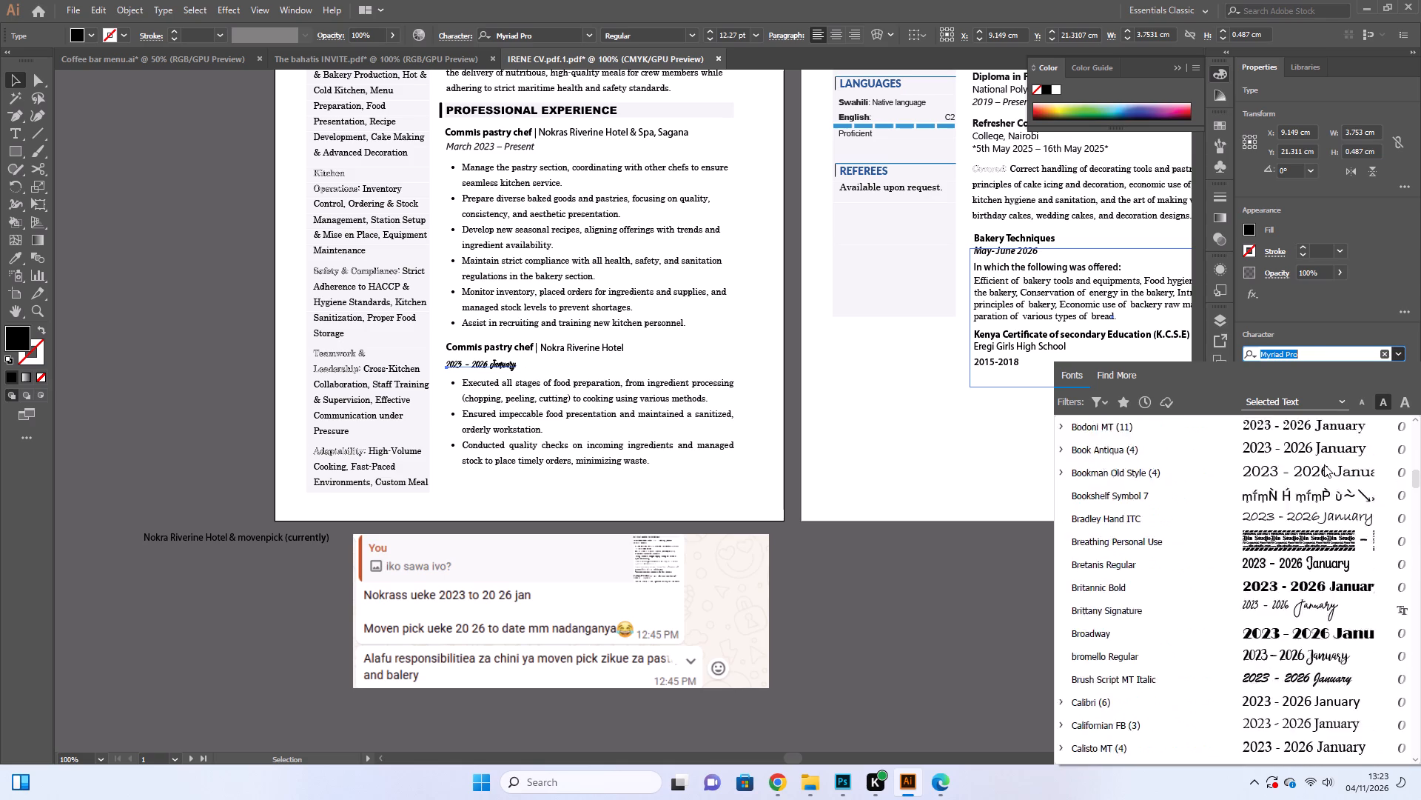
scroll(1324, 464, "down", 17)
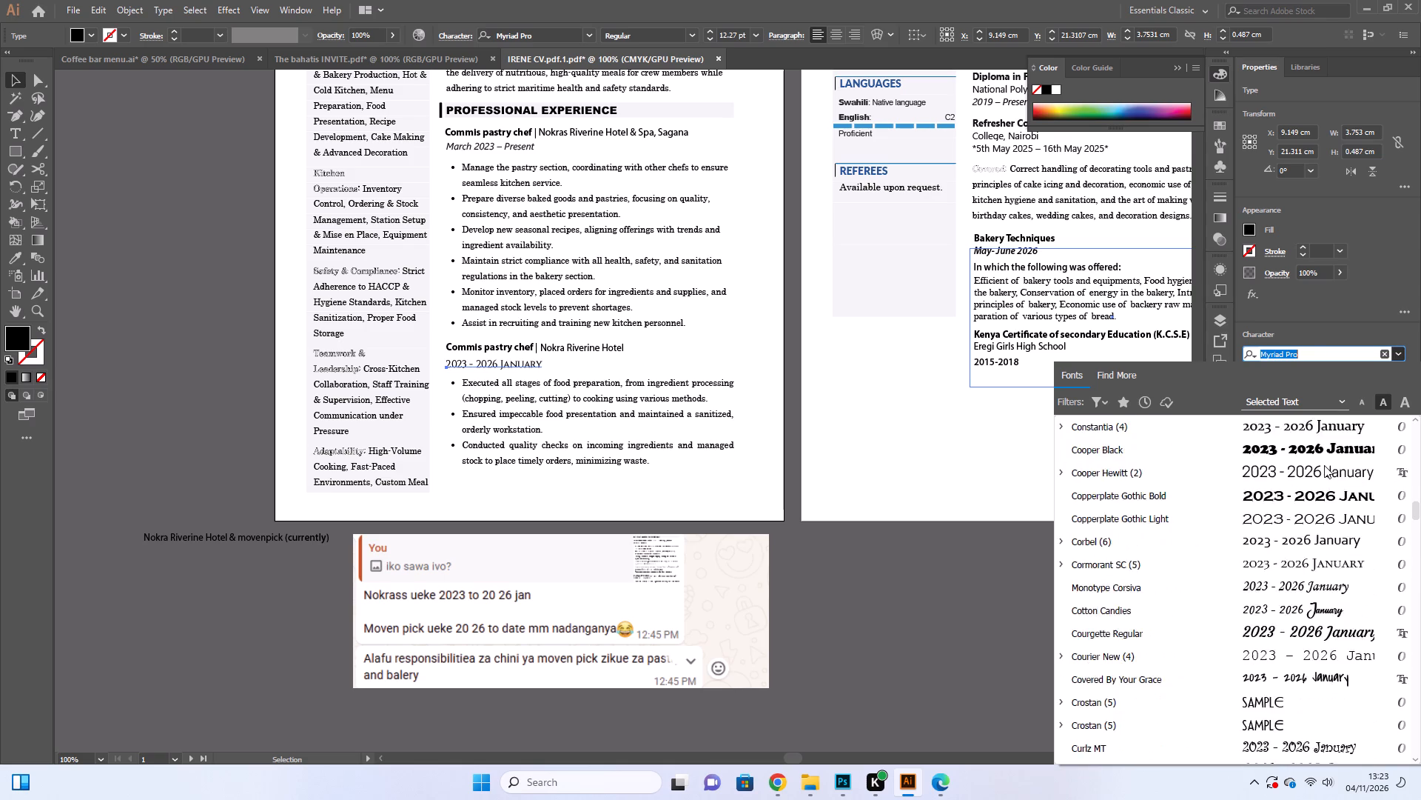
scroll(1324, 465, "down", 12)
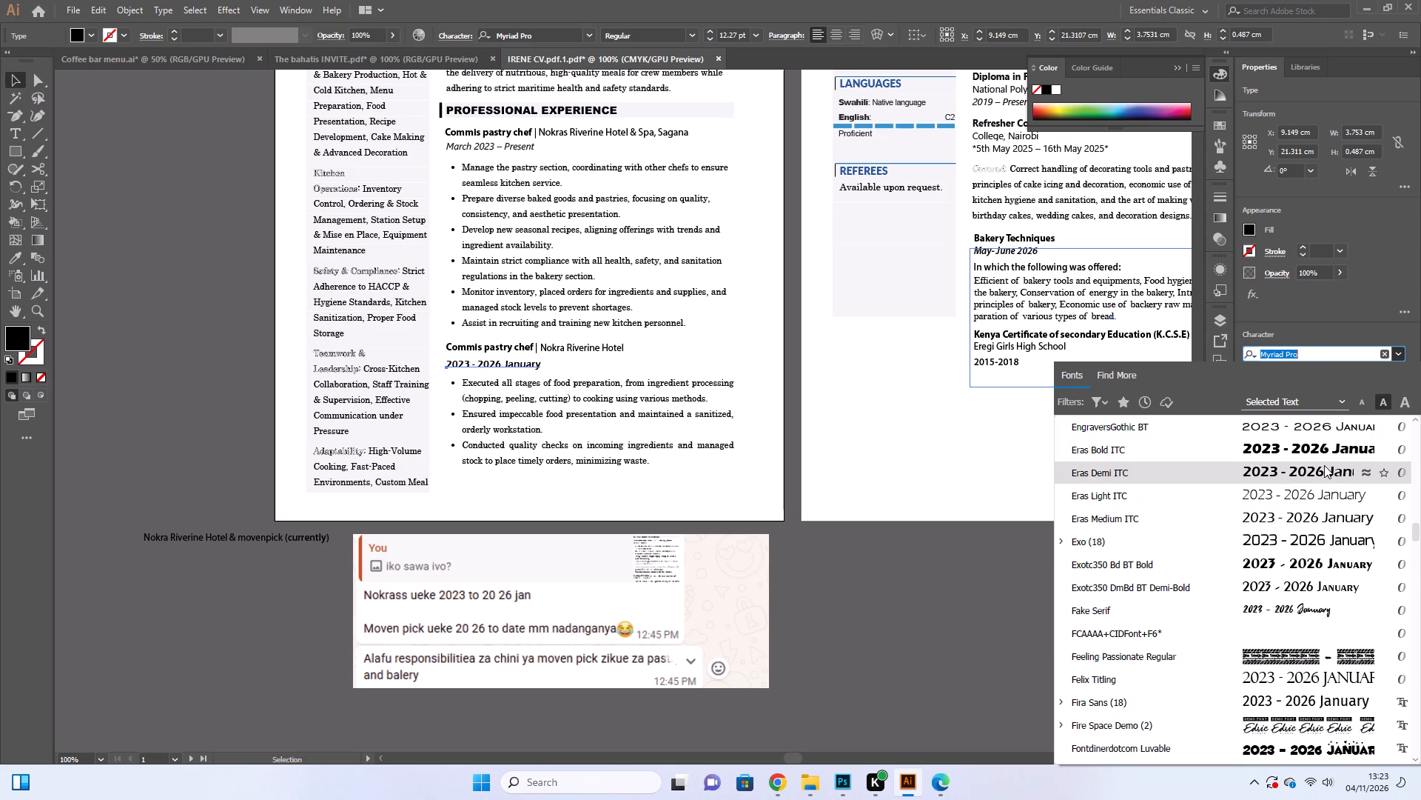
scroll(1324, 465, "down", 5)
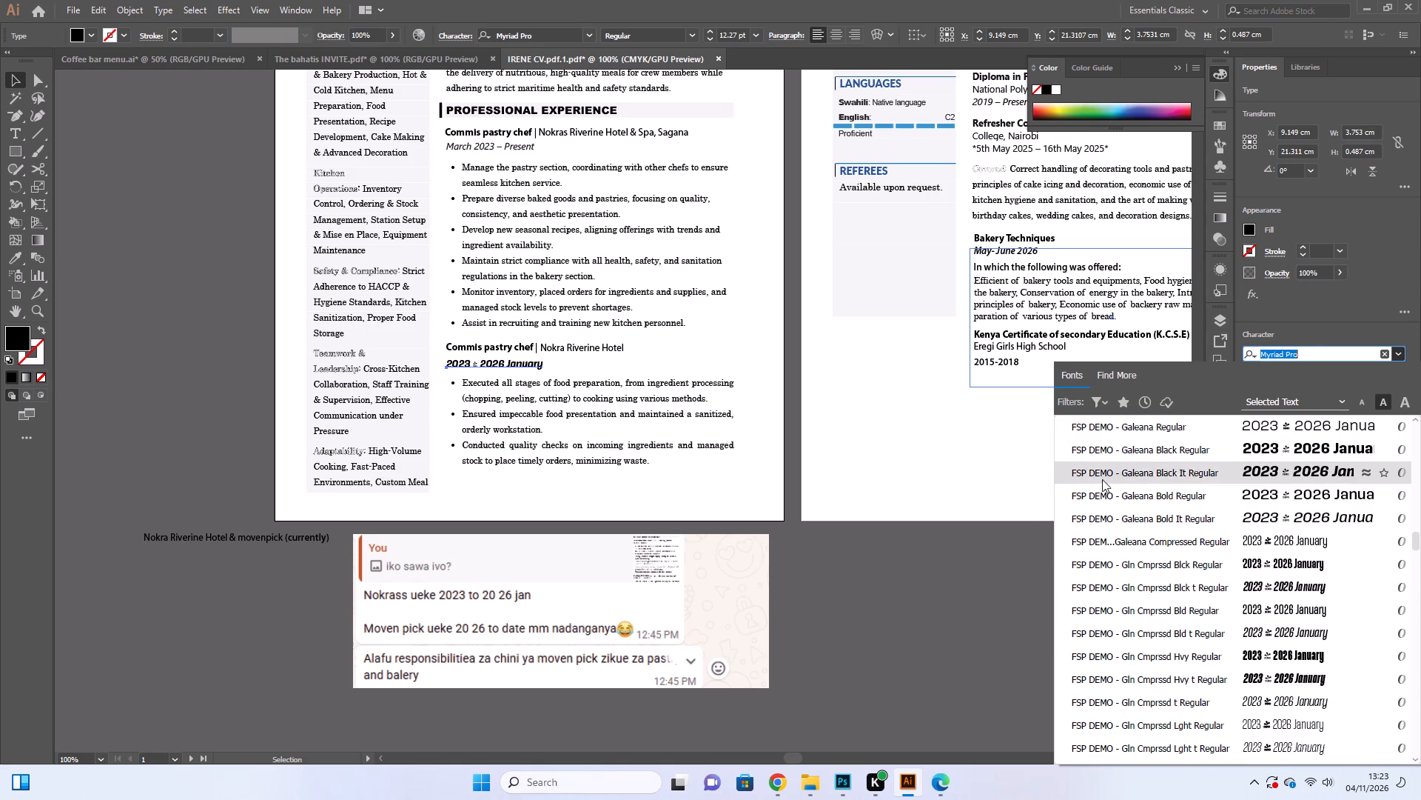
left_click(947, 610)
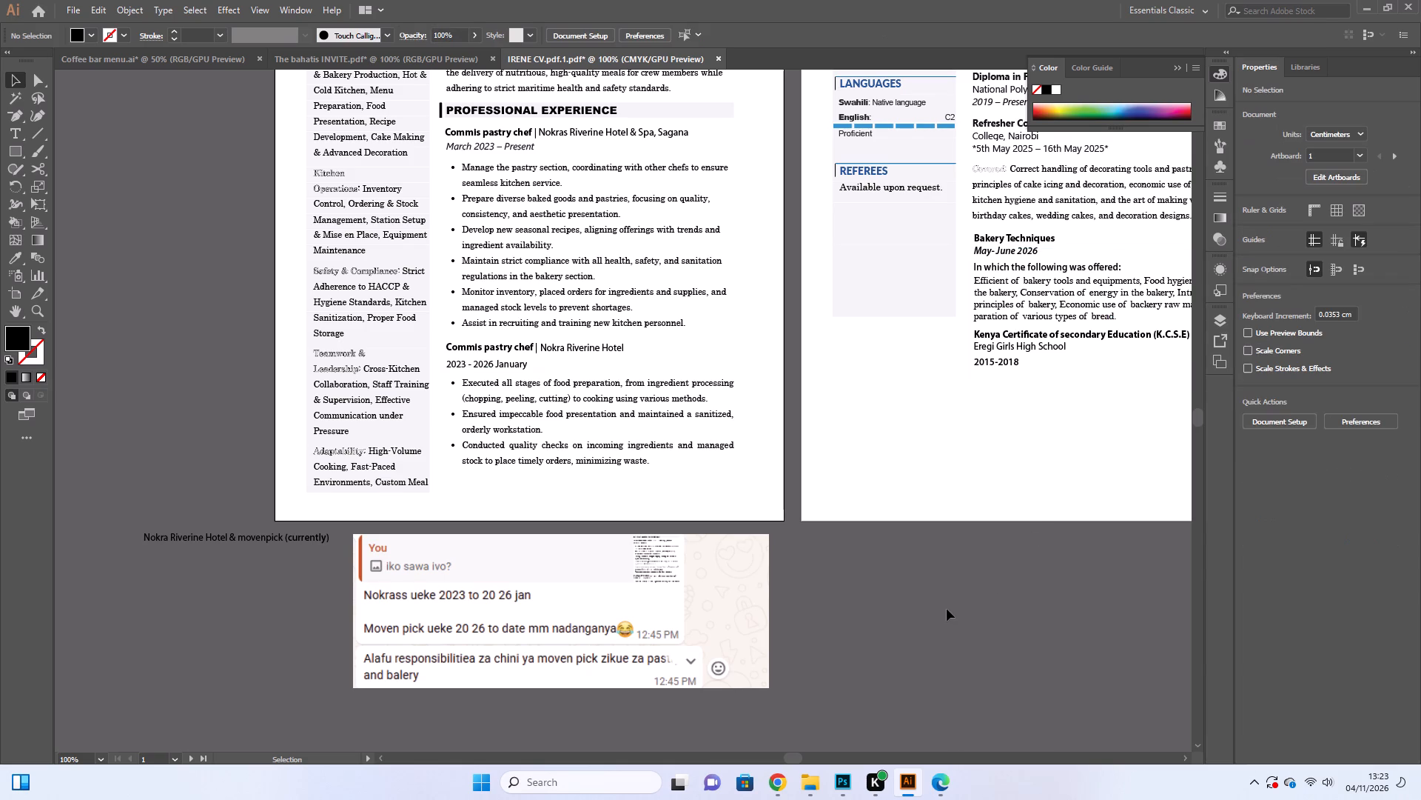
Set the "2023 - 2026 January" date text to the Semibold Italic style of Myriad Pro.
left_click(506, 367)
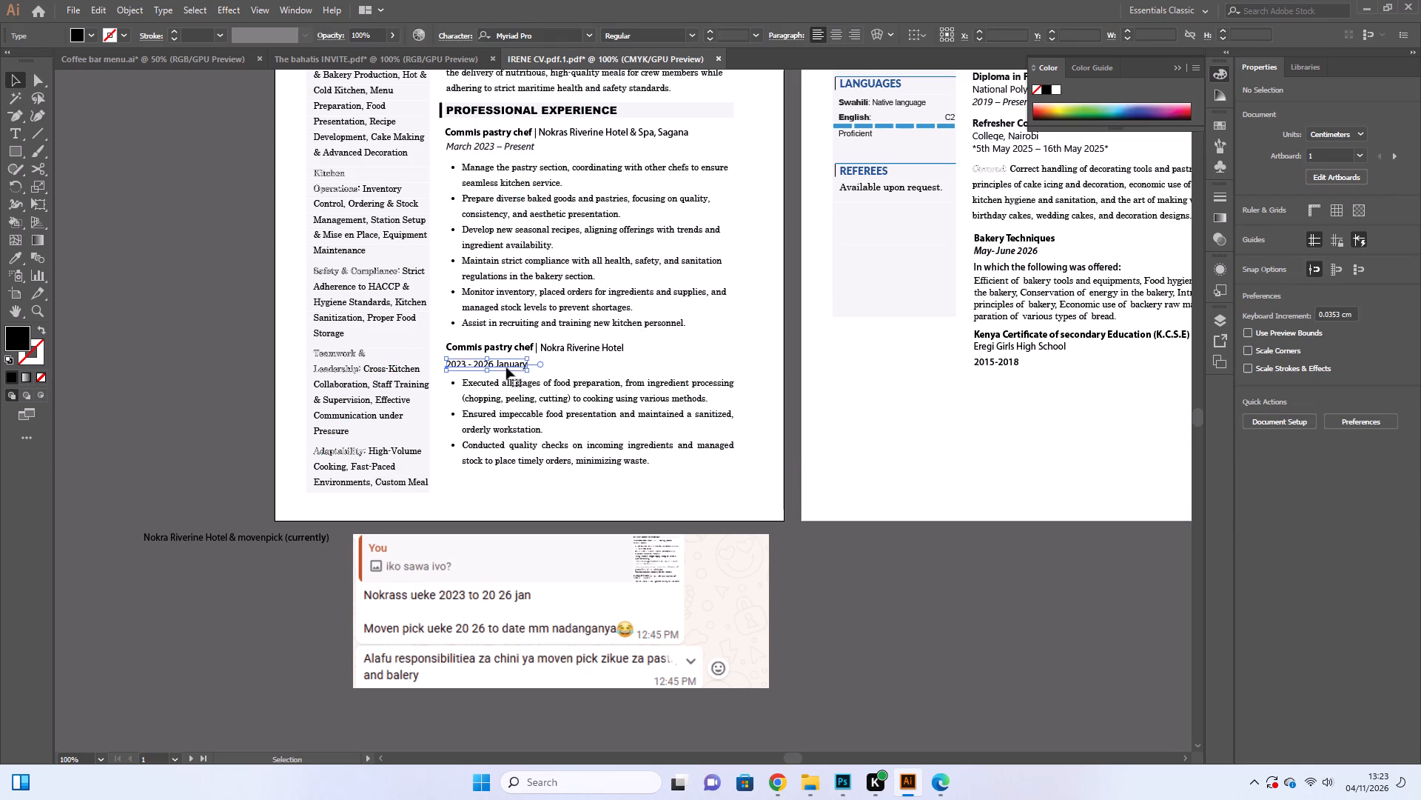
left_click(1394, 375)
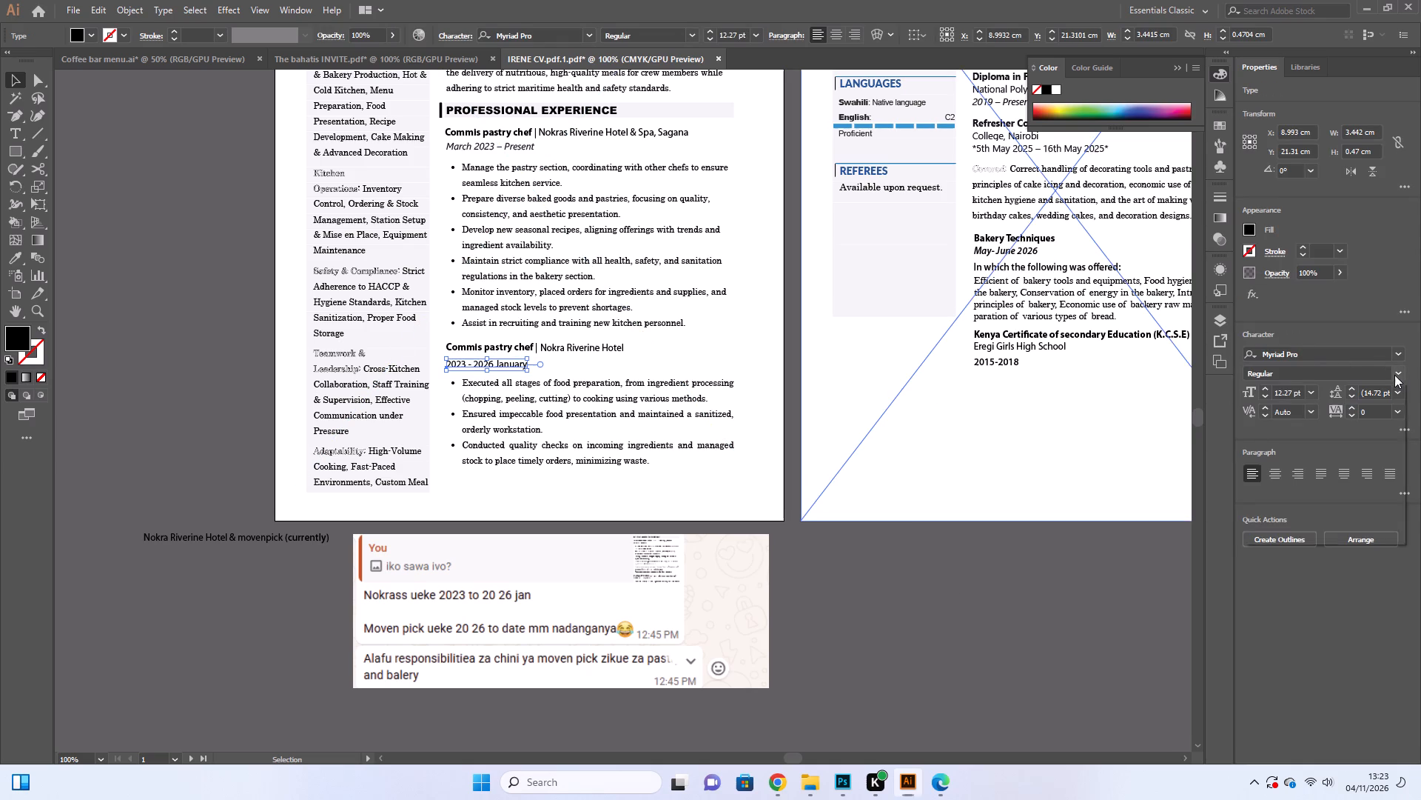
left_click(1283, 502)
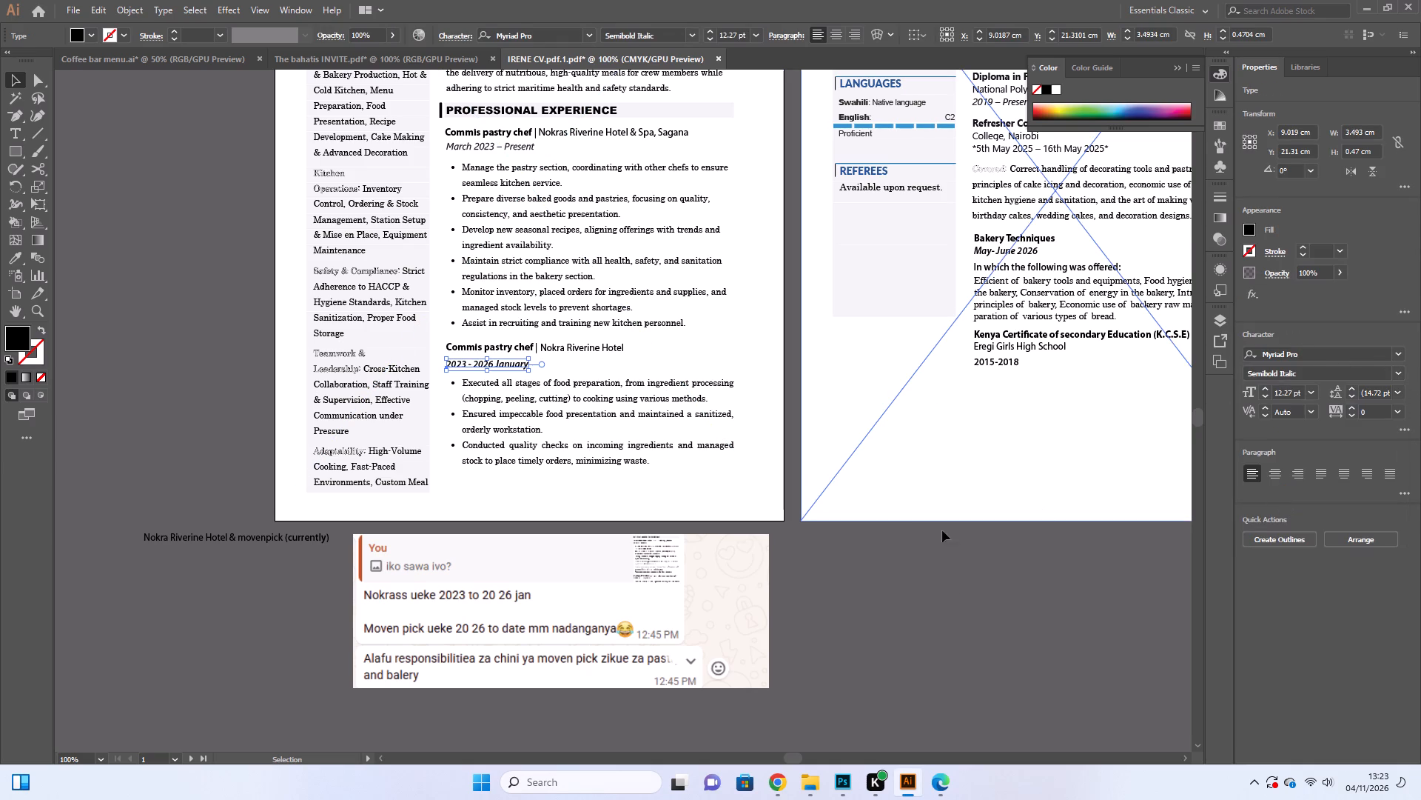
left_click(899, 571)
Review both CV pages, checking the professional experience entries and their dates against the rest of the layout.
scroll(896, 564, "up", 5)
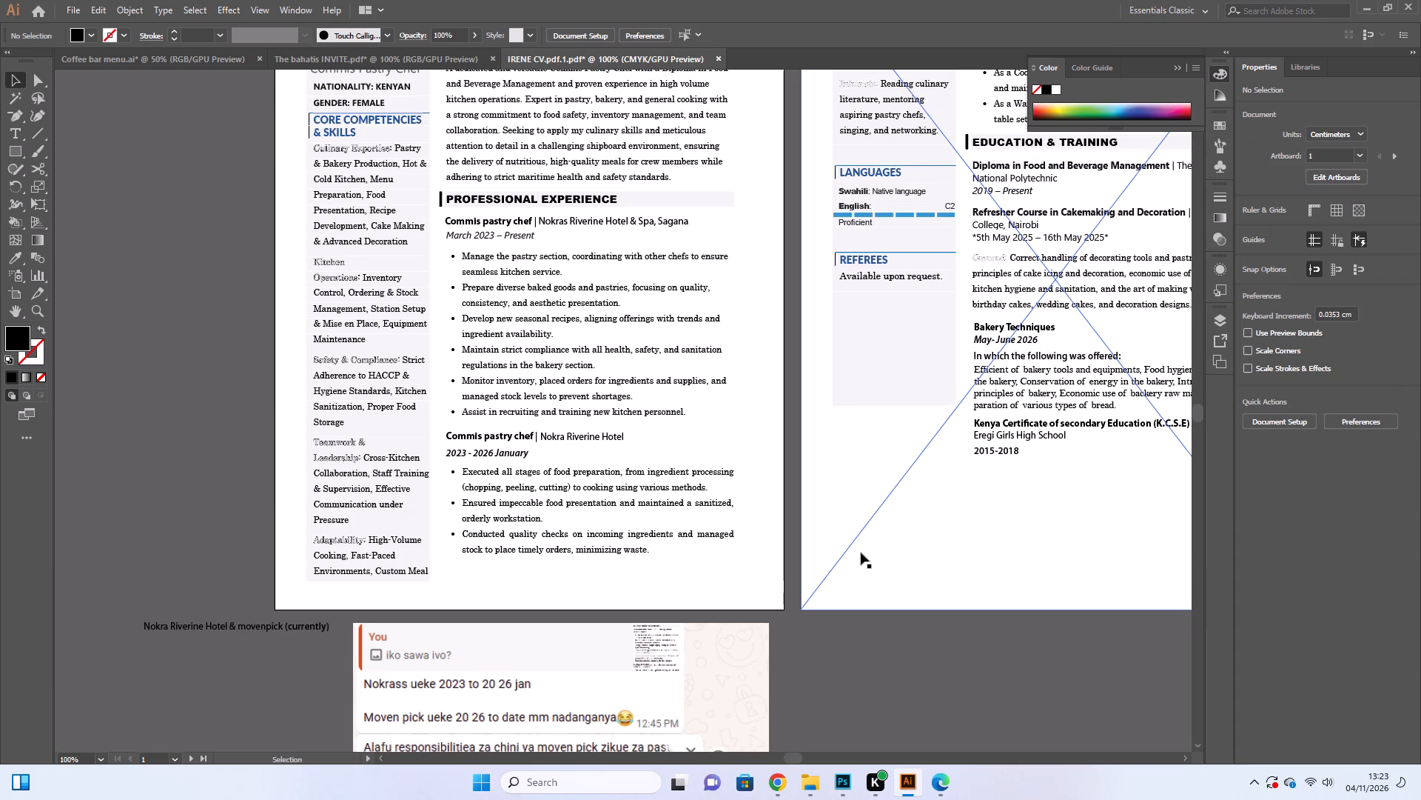
scroll(921, 619, "up", 14)
scroll(923, 601, "down", 4)
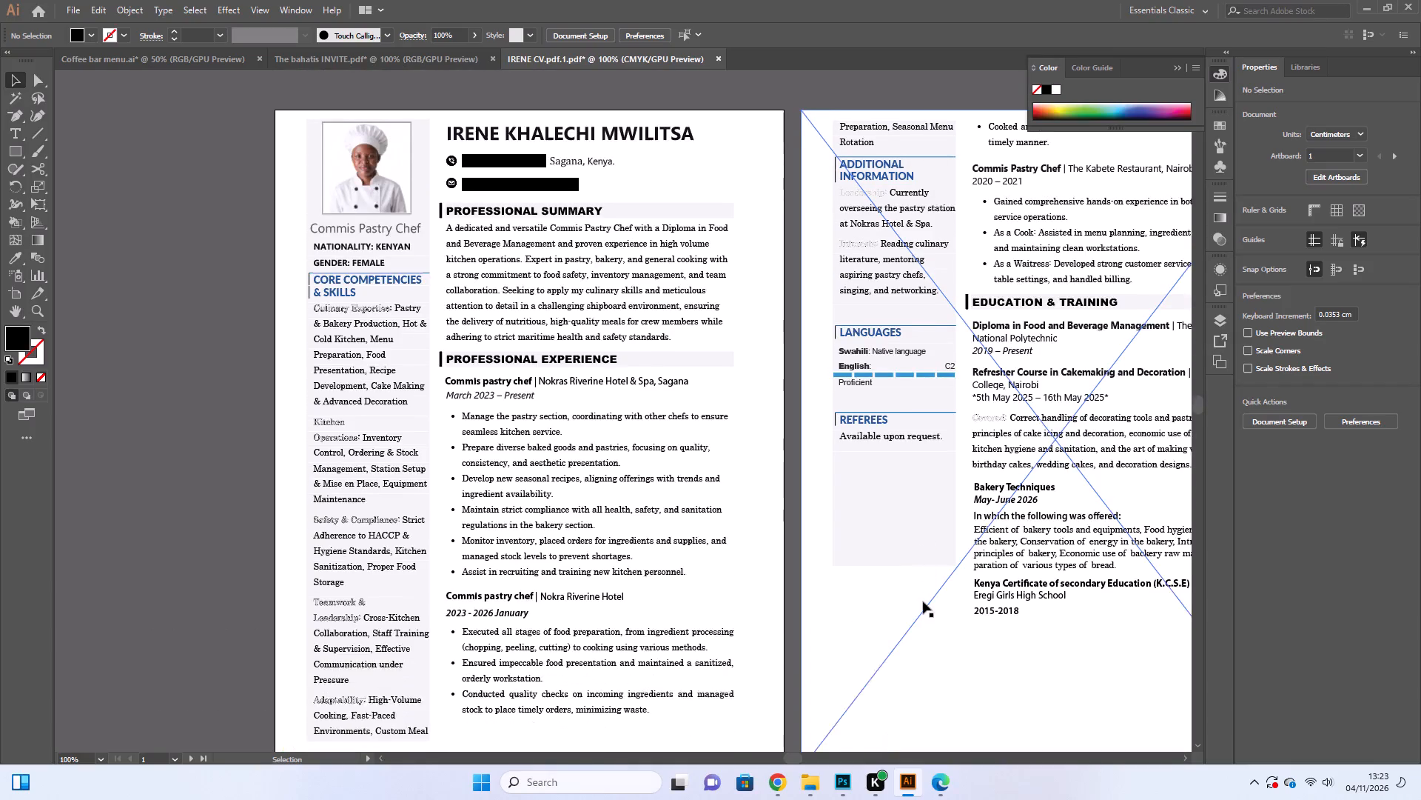
scroll(923, 601, "down", 2)
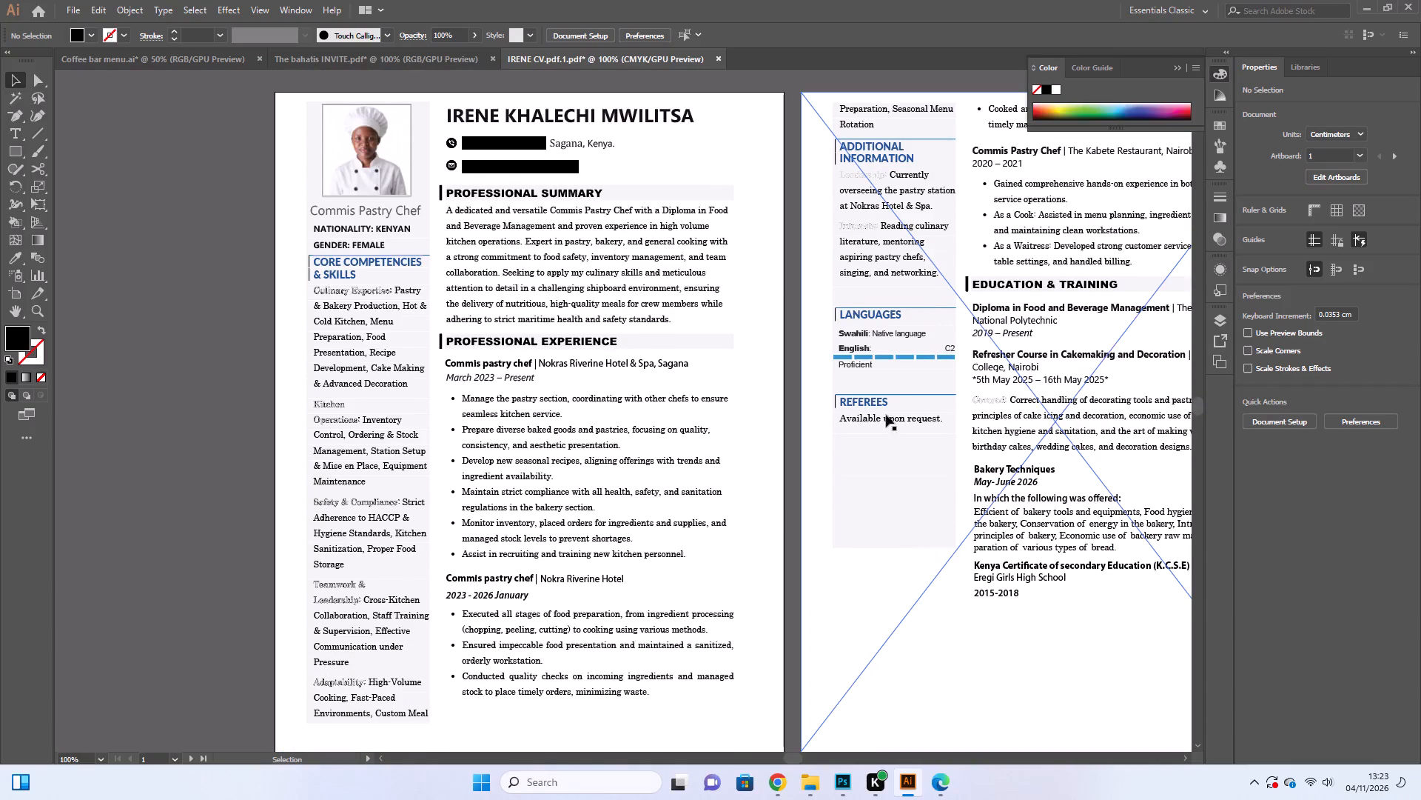
scroll(773, 524, "down", 4)
scroll(978, 682, "up", 5)
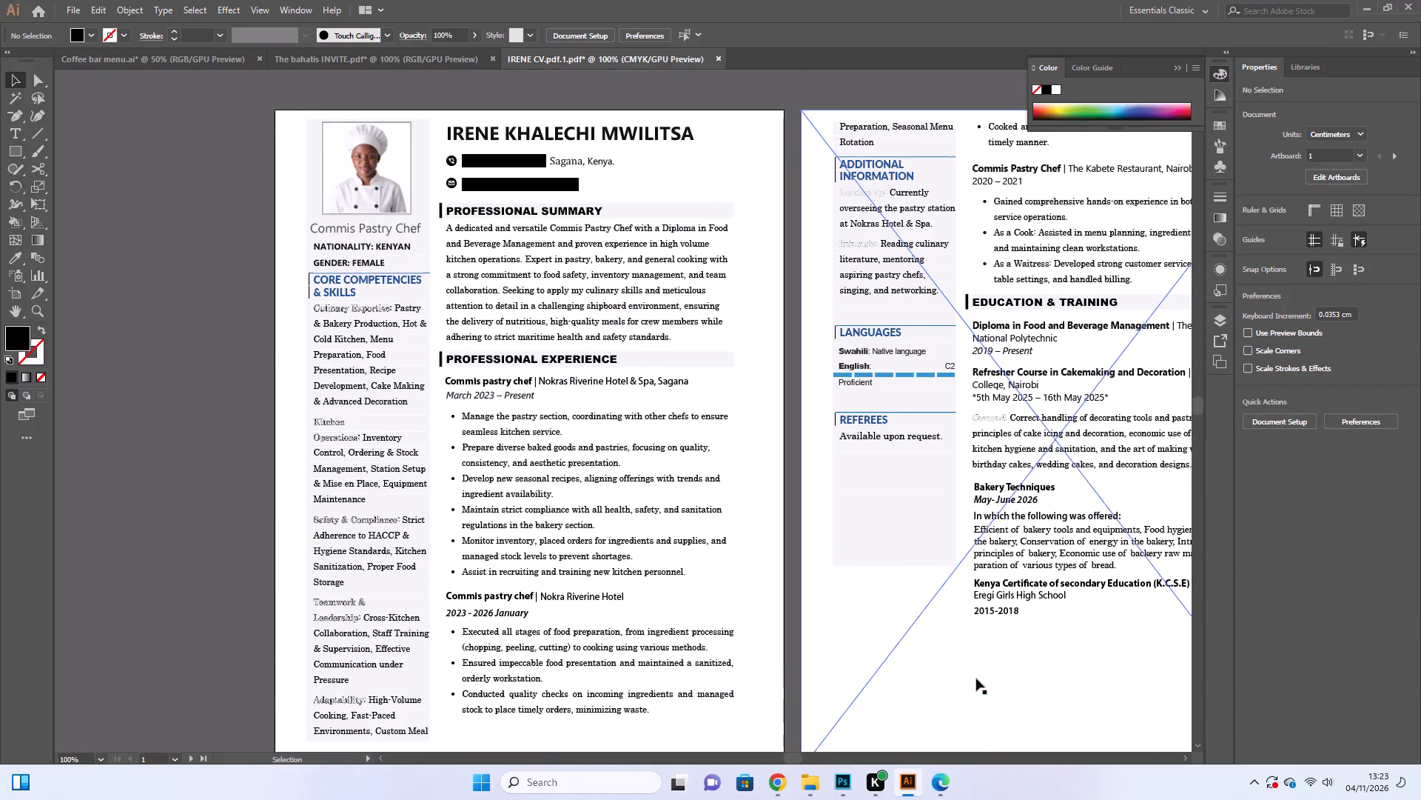
scroll(976, 674, "up", 4)
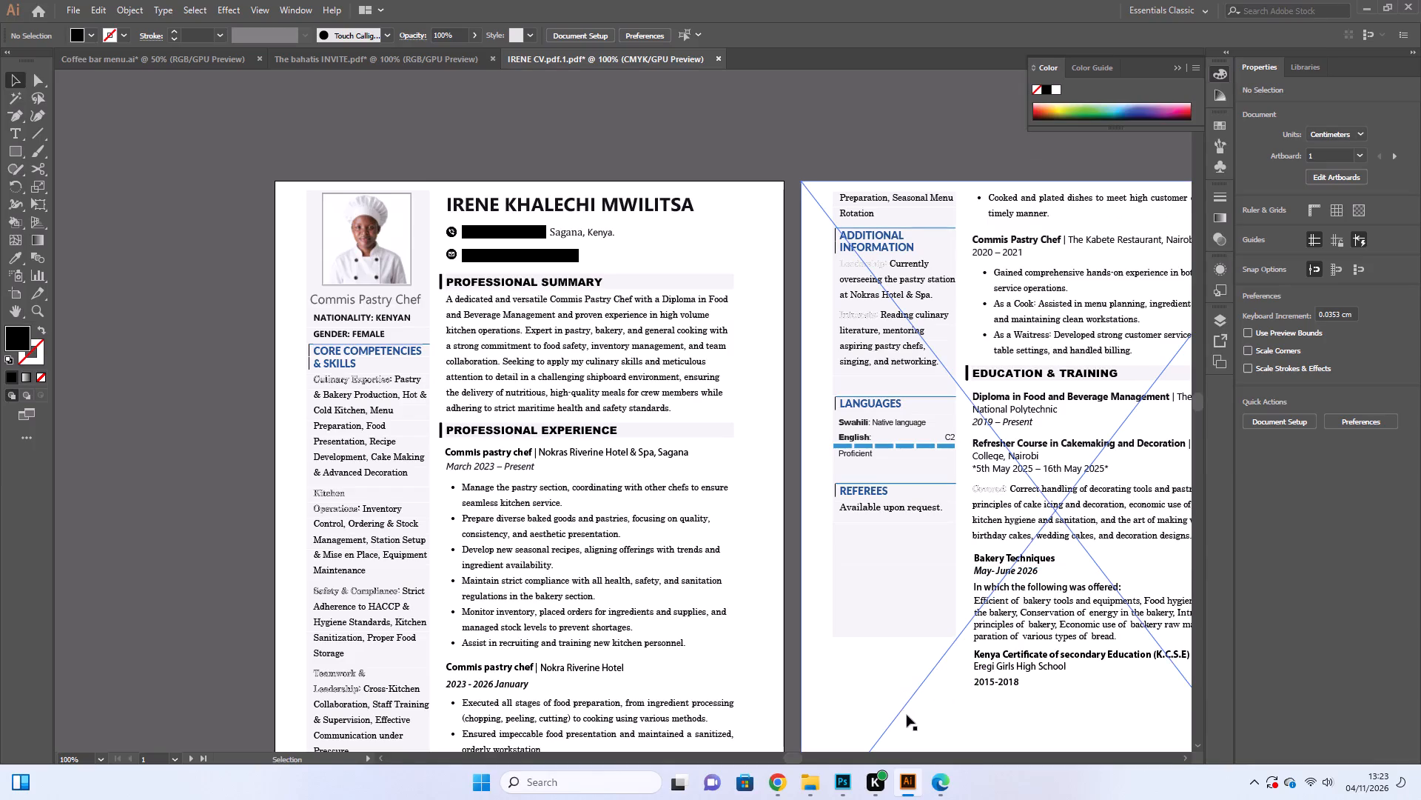
scroll(893, 721, "down", 2)
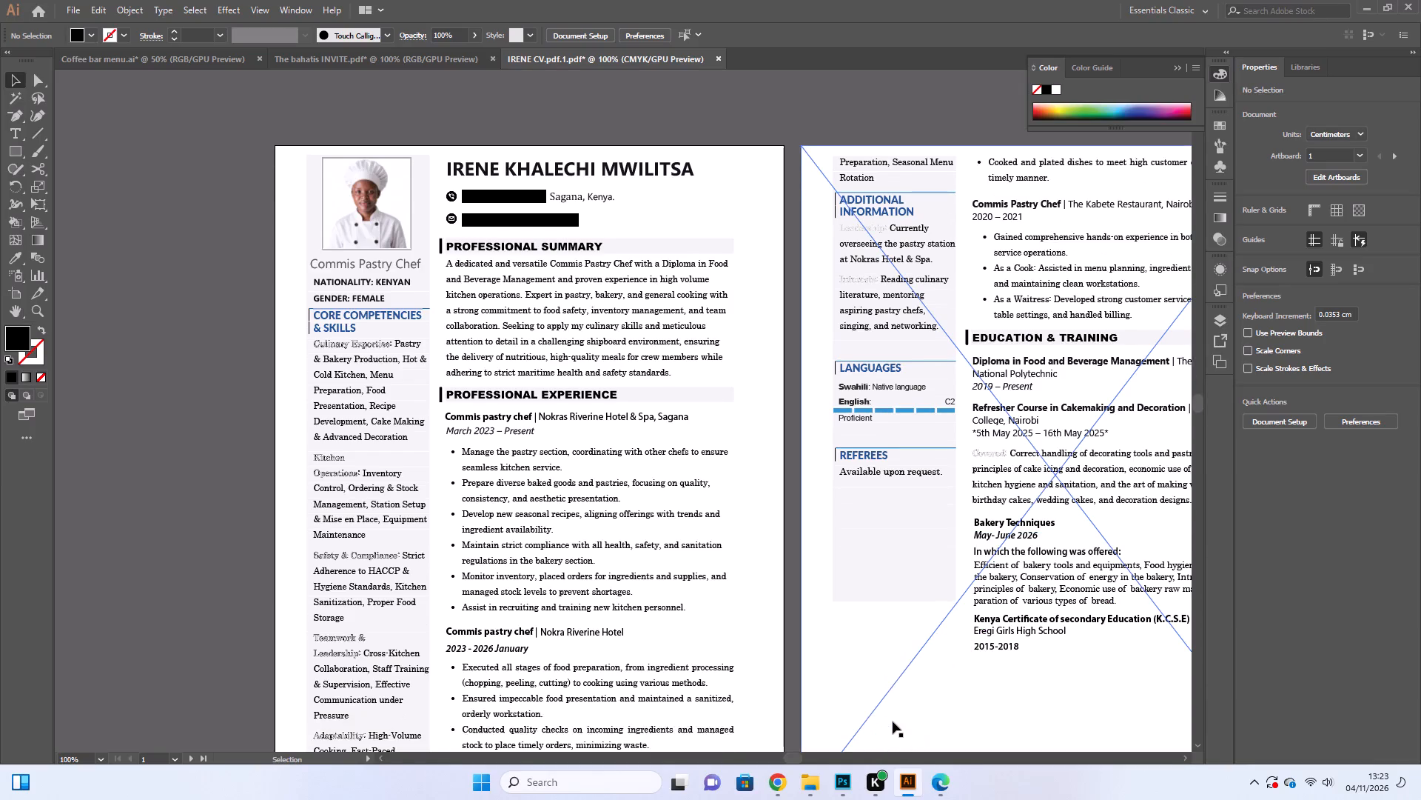
scroll(893, 721, "down", 5)
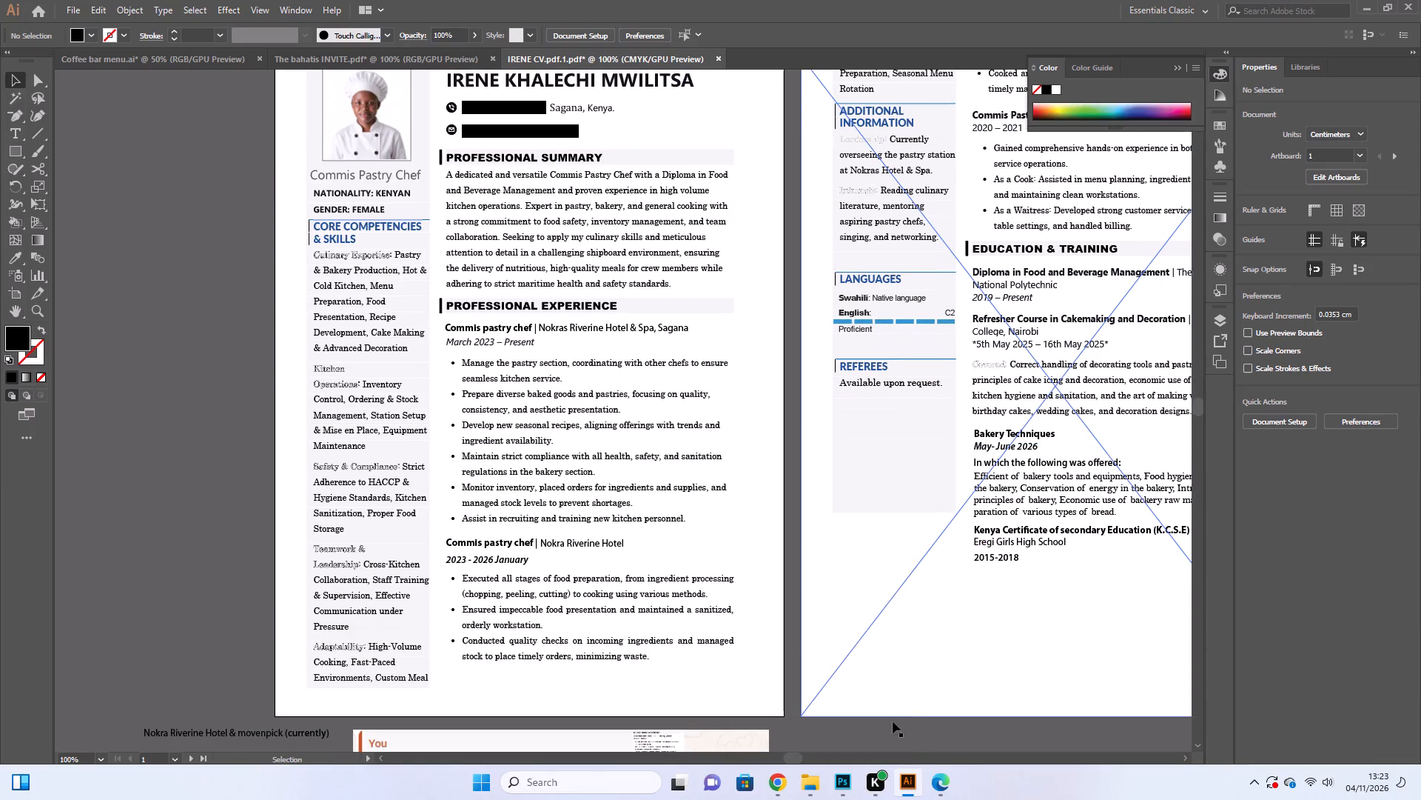
scroll(893, 721, "up", 4)
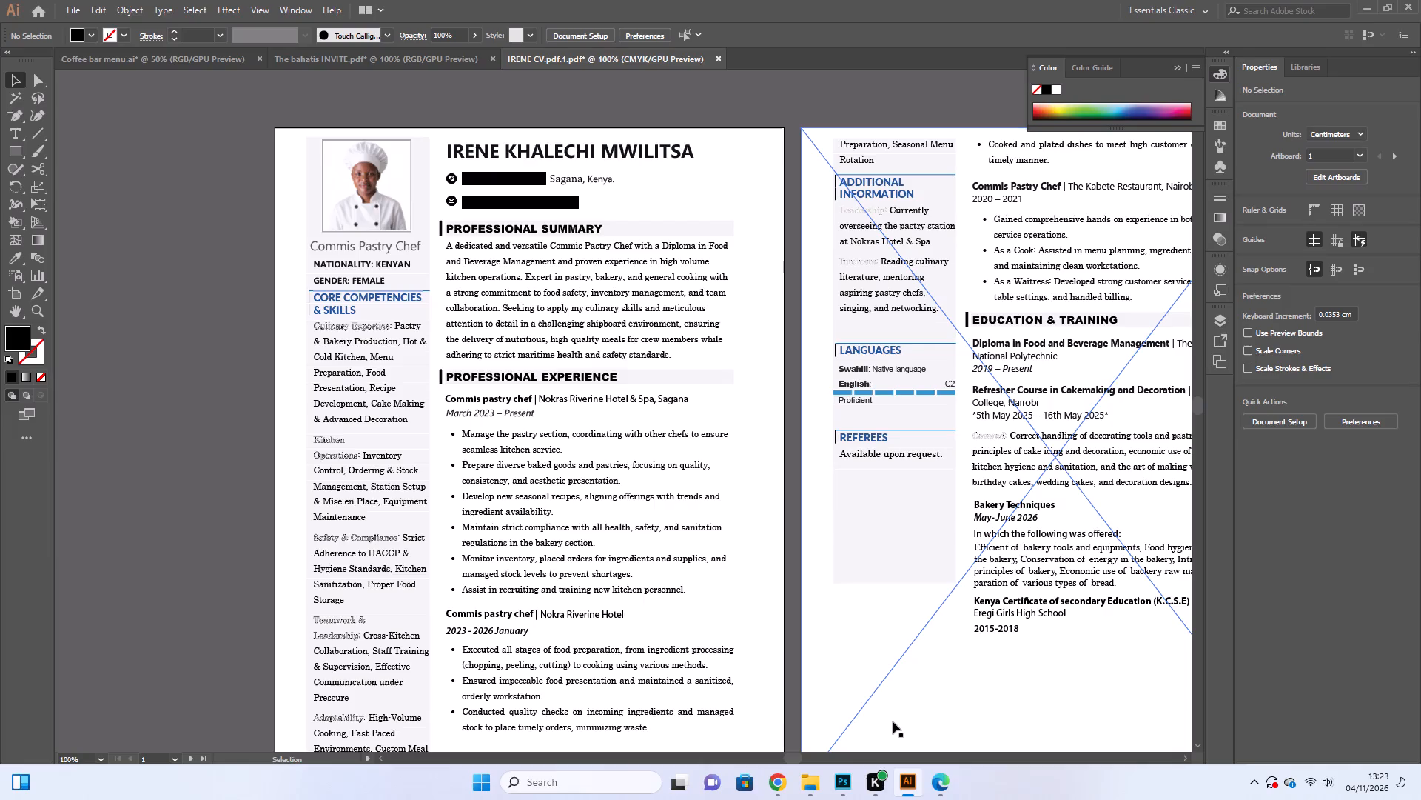
scroll(893, 721, "down", 3)
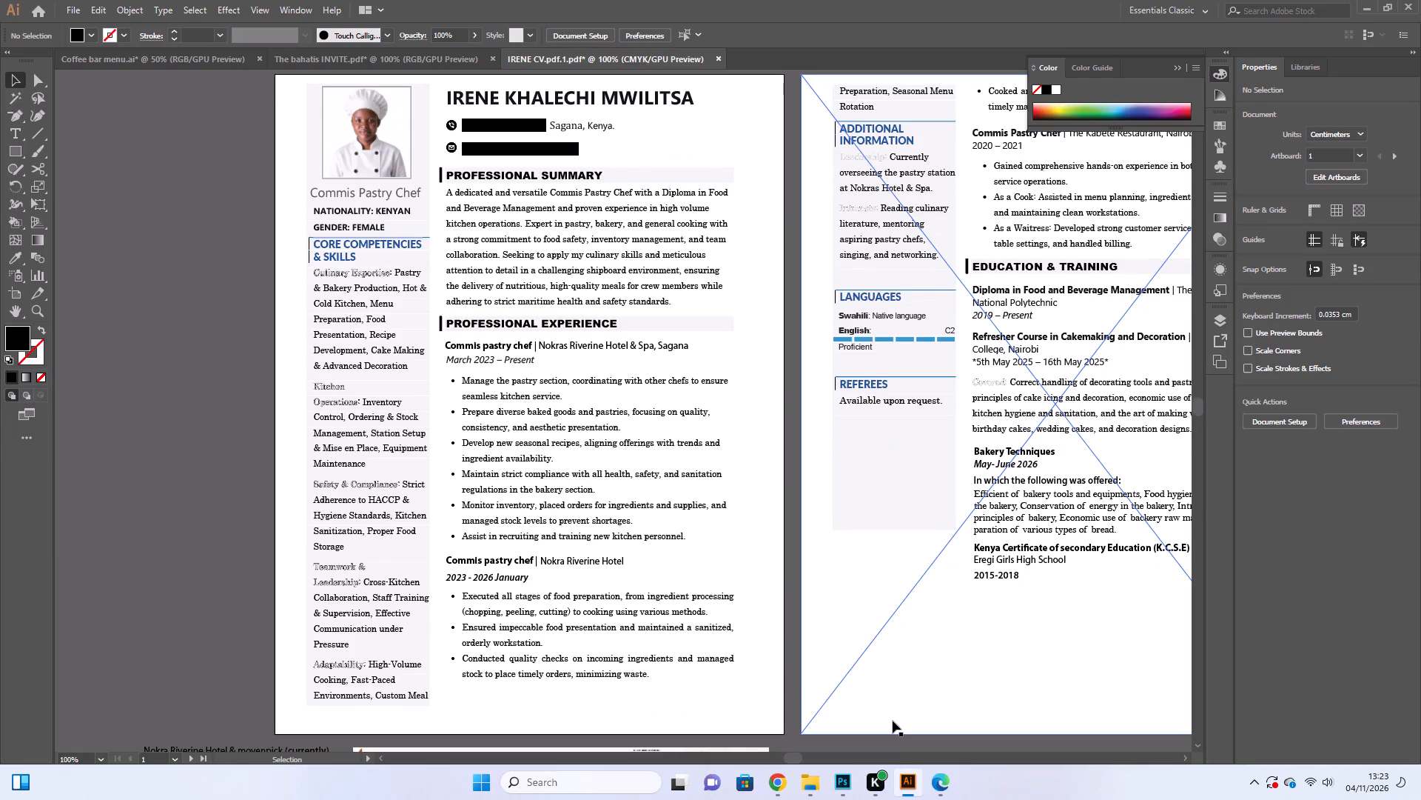
scroll(893, 721, "up", 4)
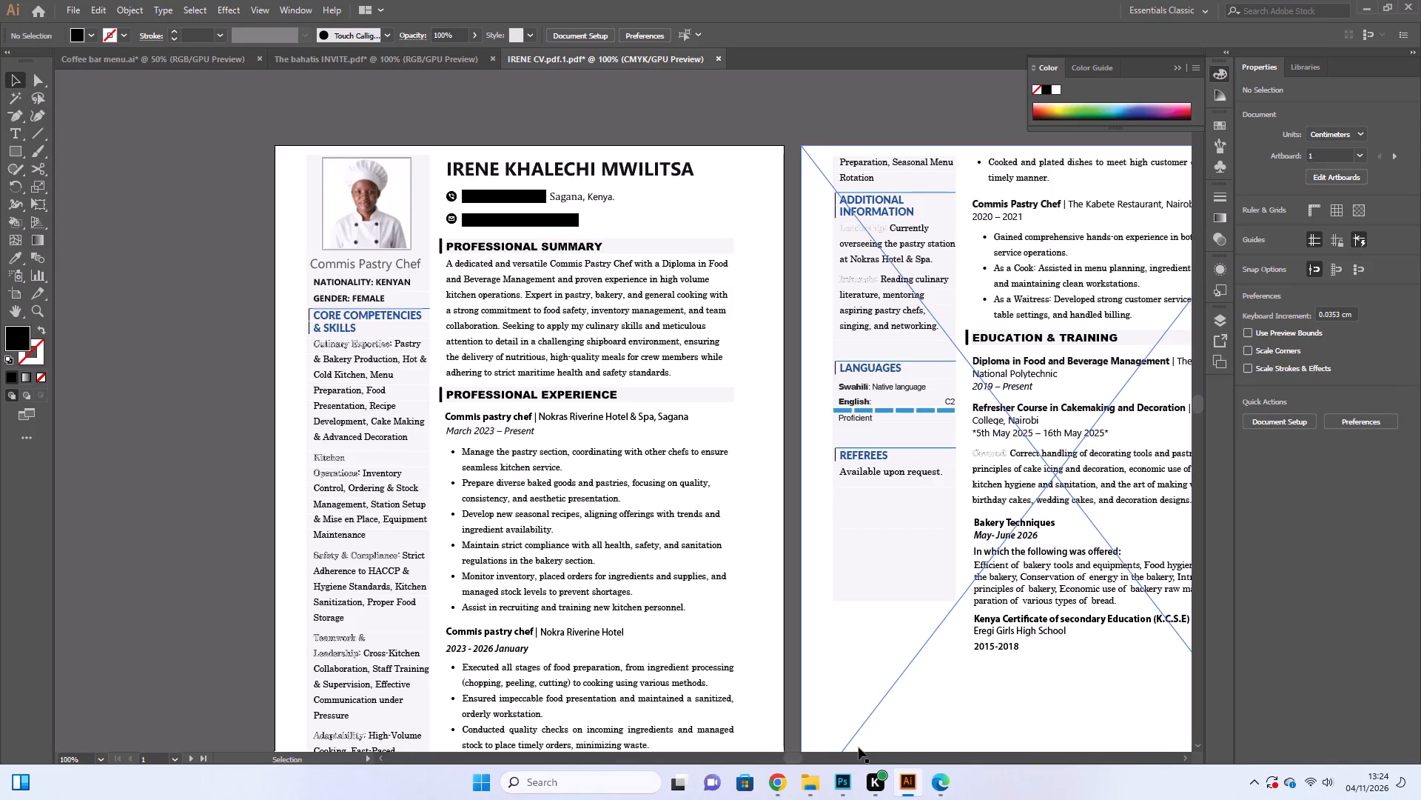
scroll(883, 742, "down", 2)
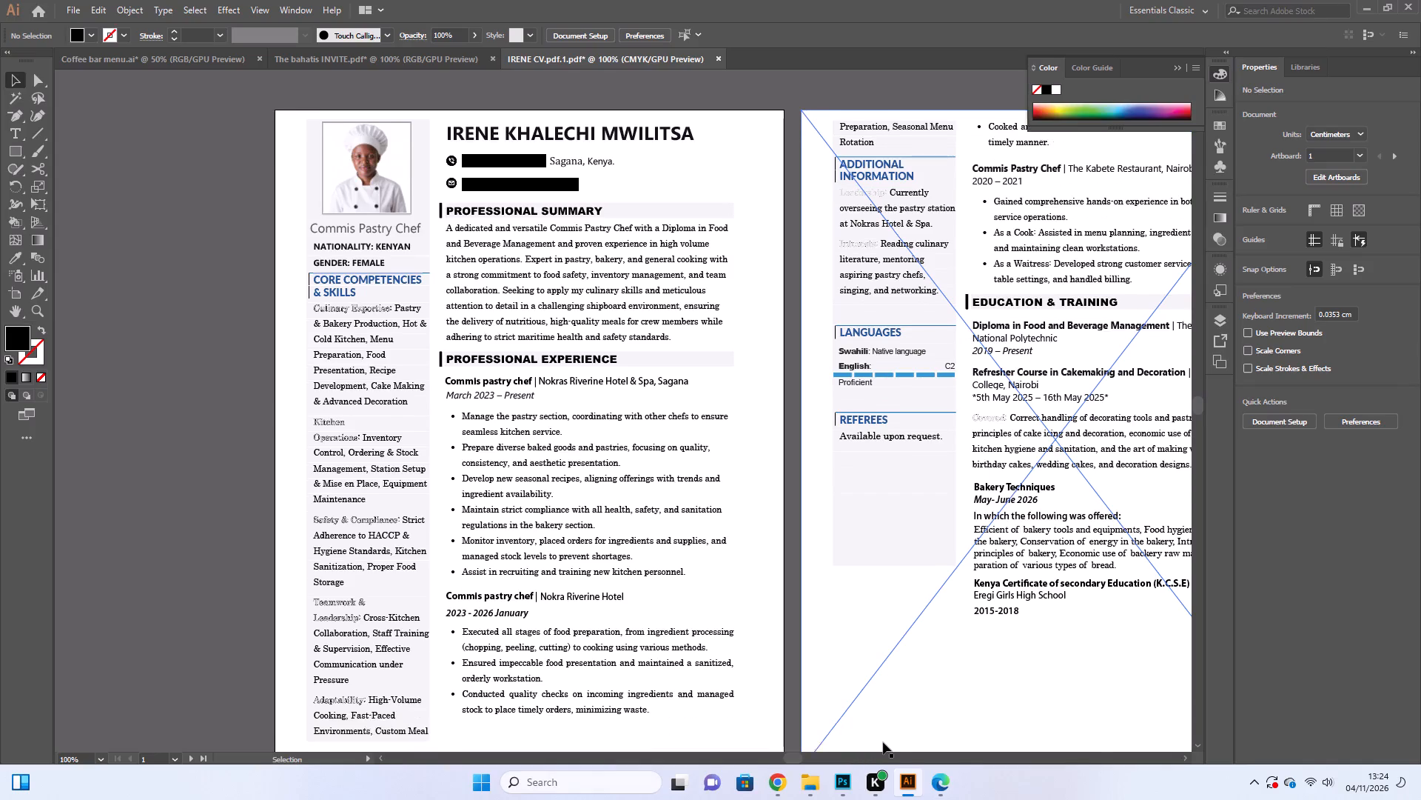
scroll(883, 742, "down", 5)
scroll(883, 742, "up", 5)
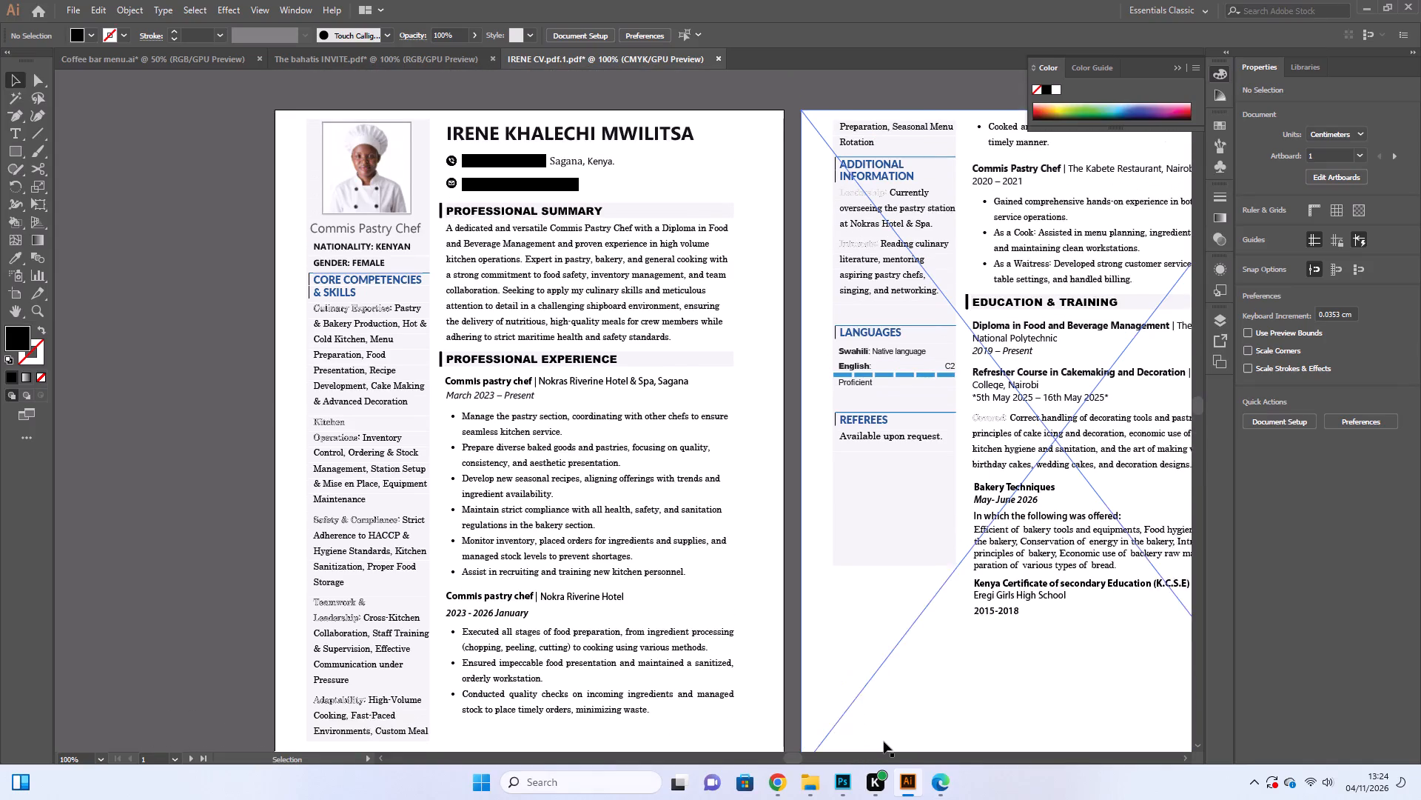
scroll(884, 741, "up", 1)
scroll(884, 741, "down", 5)
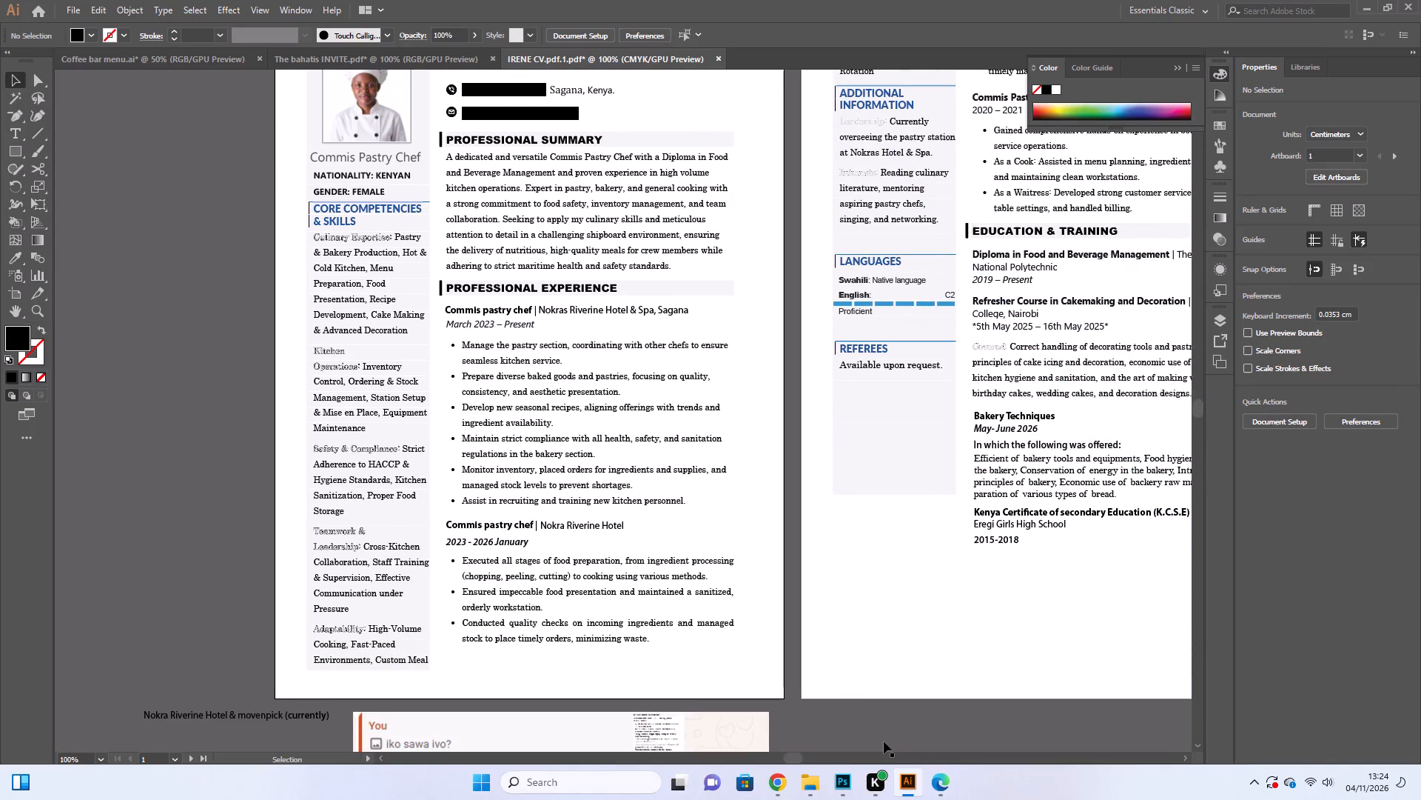
scroll(884, 741, "up", 4)
scroll(884, 741, "down", 2)
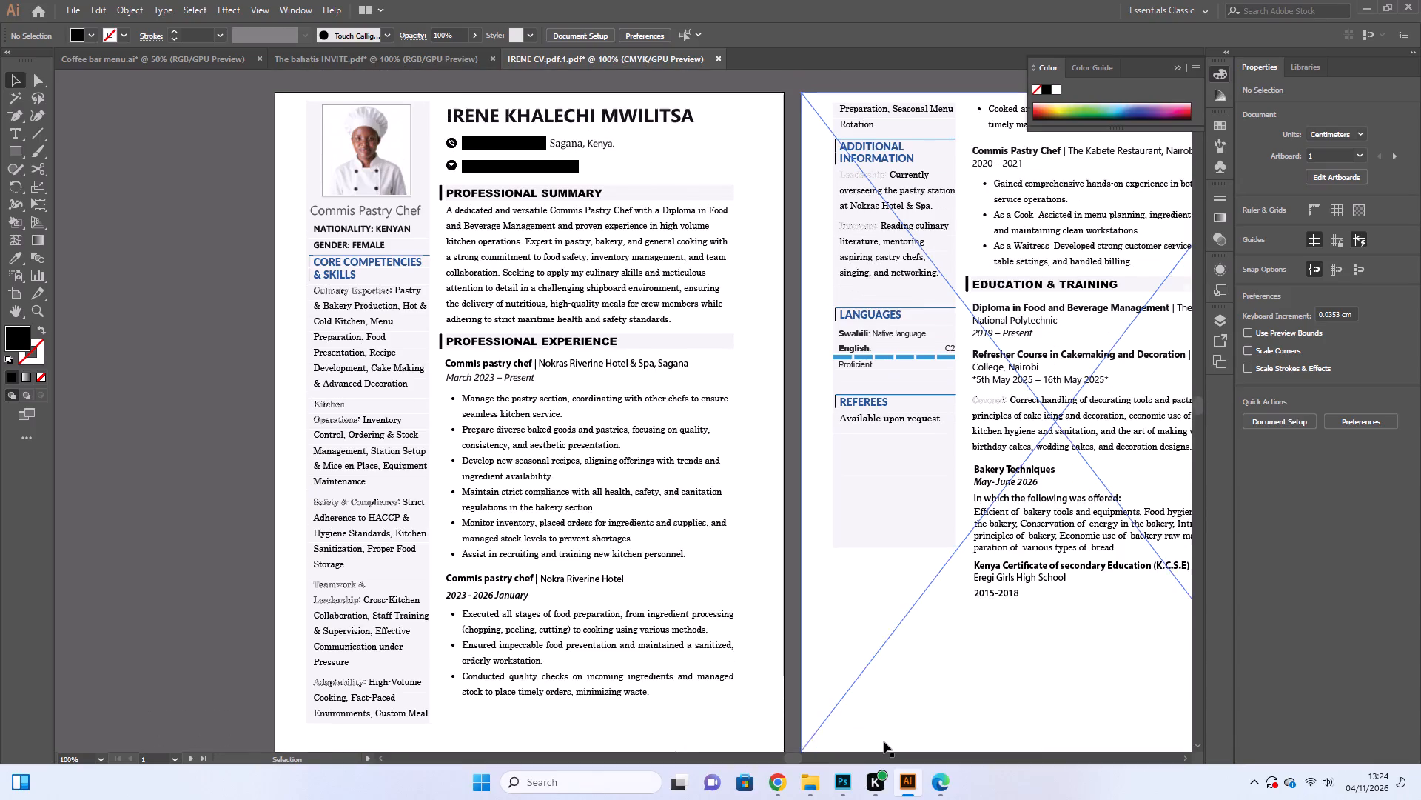
scroll(884, 741, "down", 2)
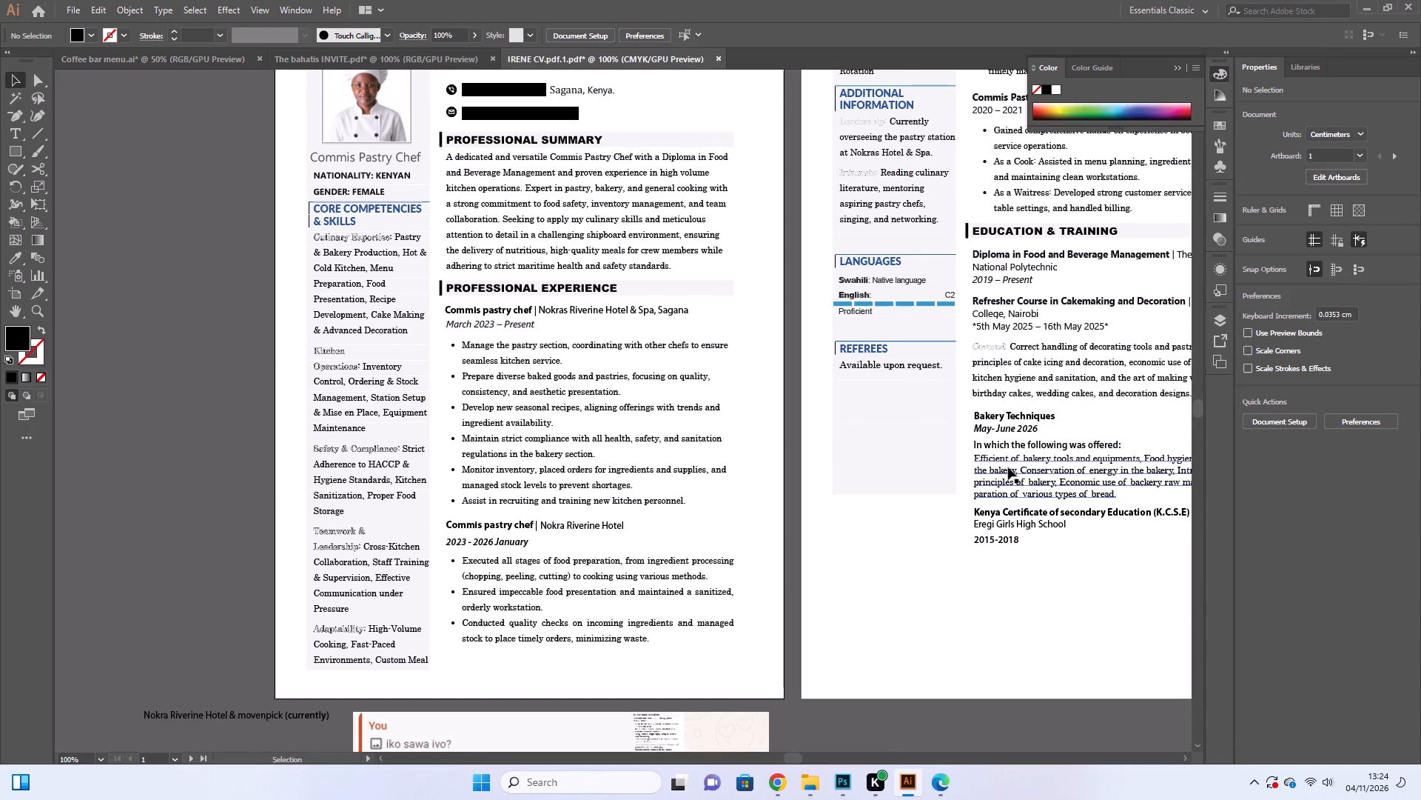
Duplicate the Bakery Techniques description paragraph from page two and place the copy below the last Nokra Riverine Hotel bullet on page one.
left_click_drag(1008, 467, 488, 664, "alt")
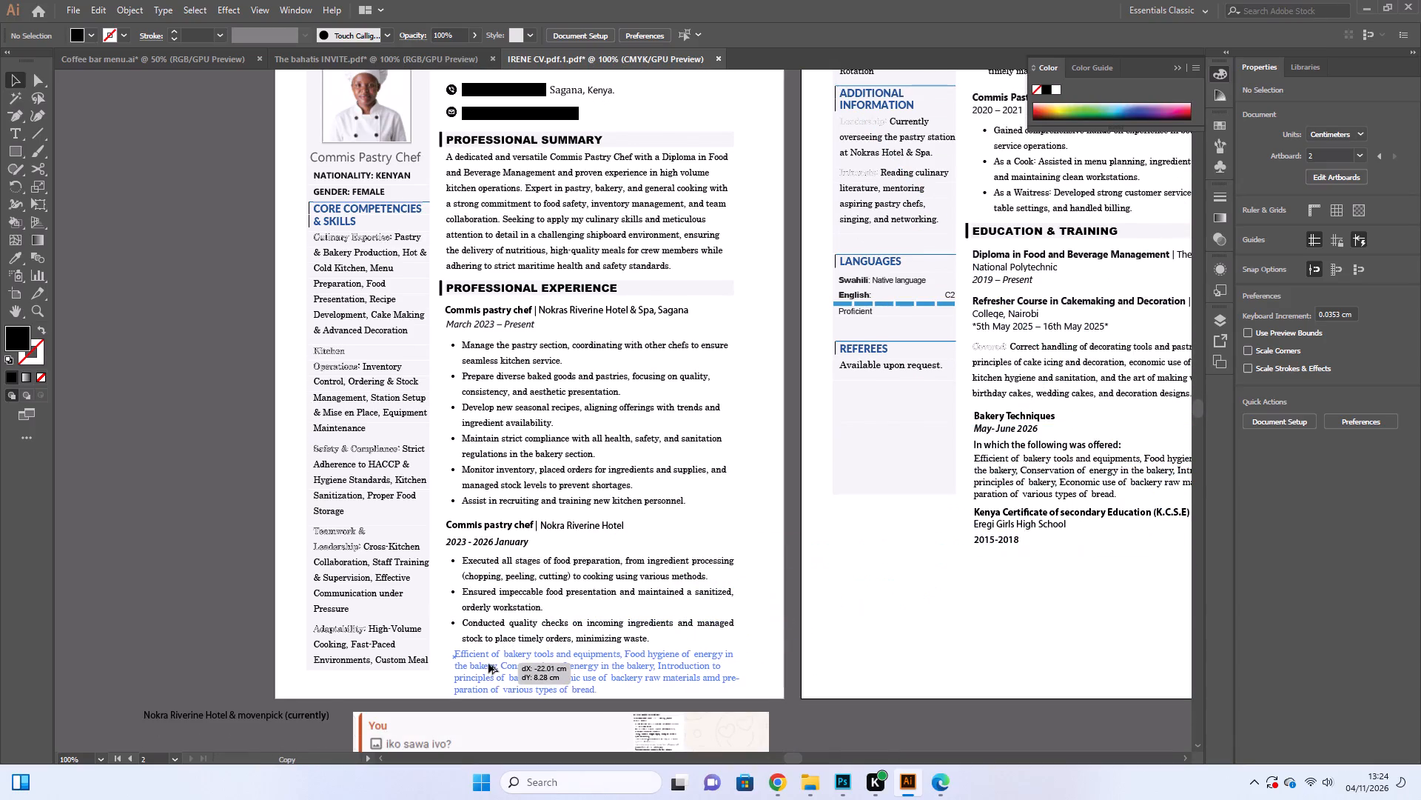
left_click_drag(488, 664, 491, 665, "alt")
scroll(707, 651, "down", 5)
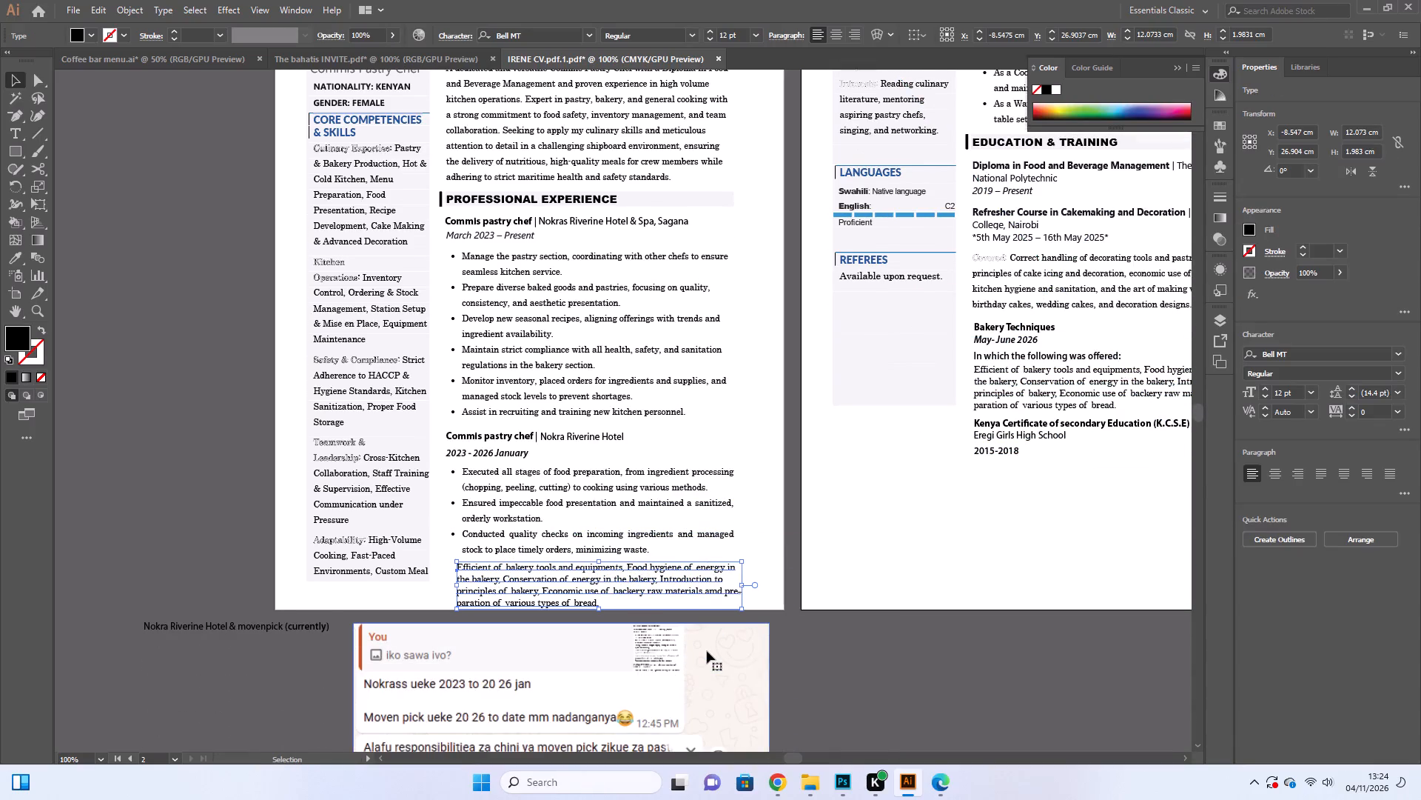
scroll(707, 651, "up", 5)
Move the copied bakery paragraph away from the Nokra Riverine Hotel bullets, across toward the blank lower area of page two.
left_click_drag(623, 669, 662, 665)
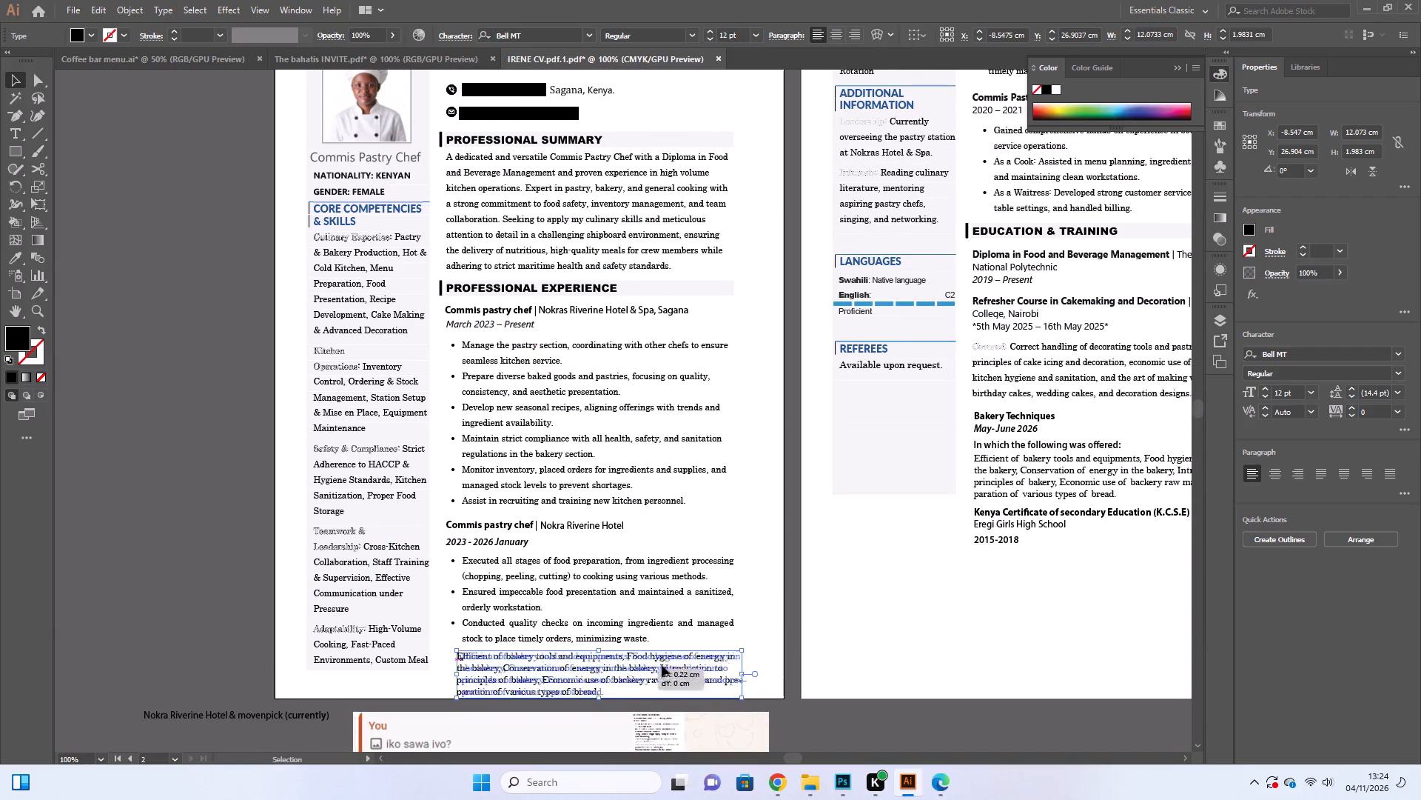
left_click_drag(662, 665, 867, 610)
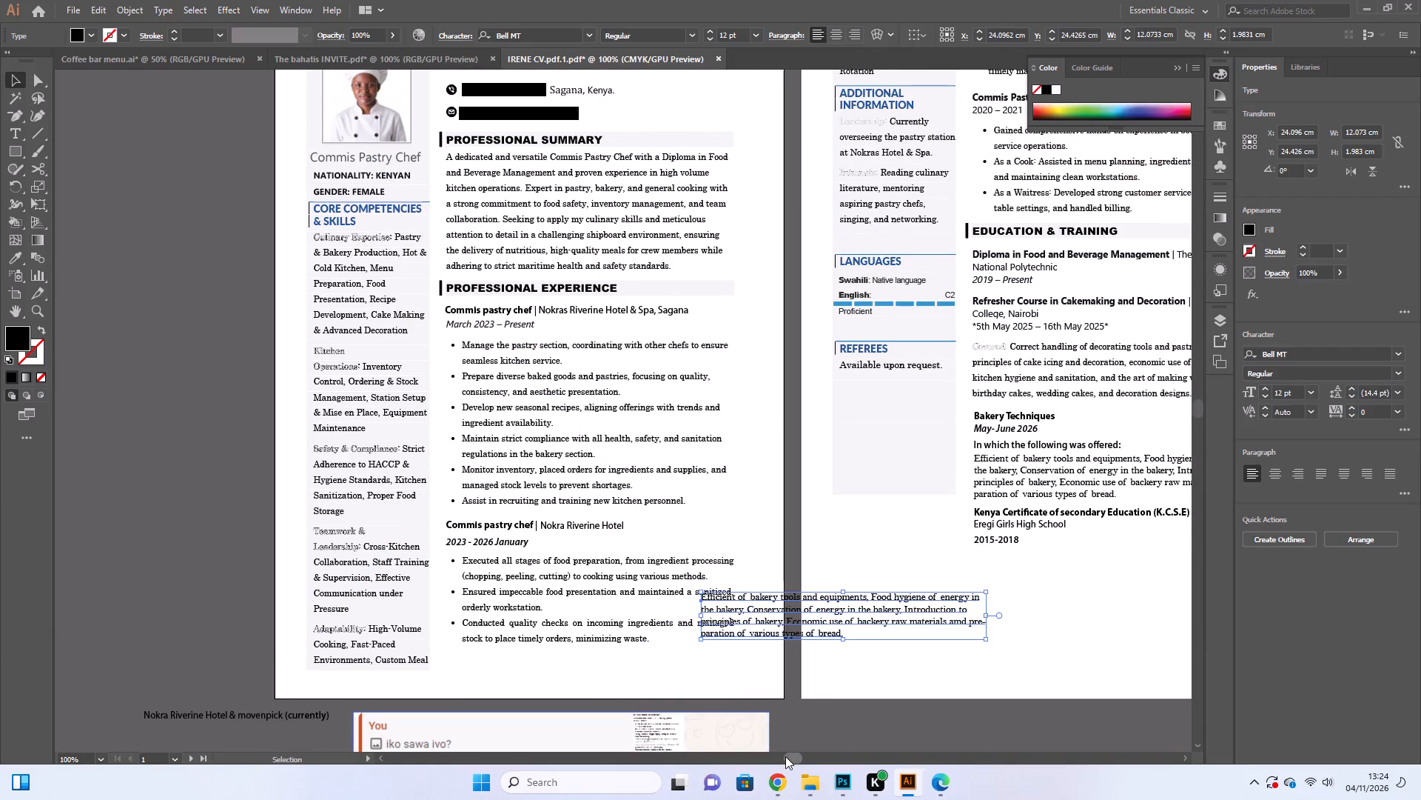
left_click_drag(787, 756, 802, 759)
scroll(802, 756, "up", 5)
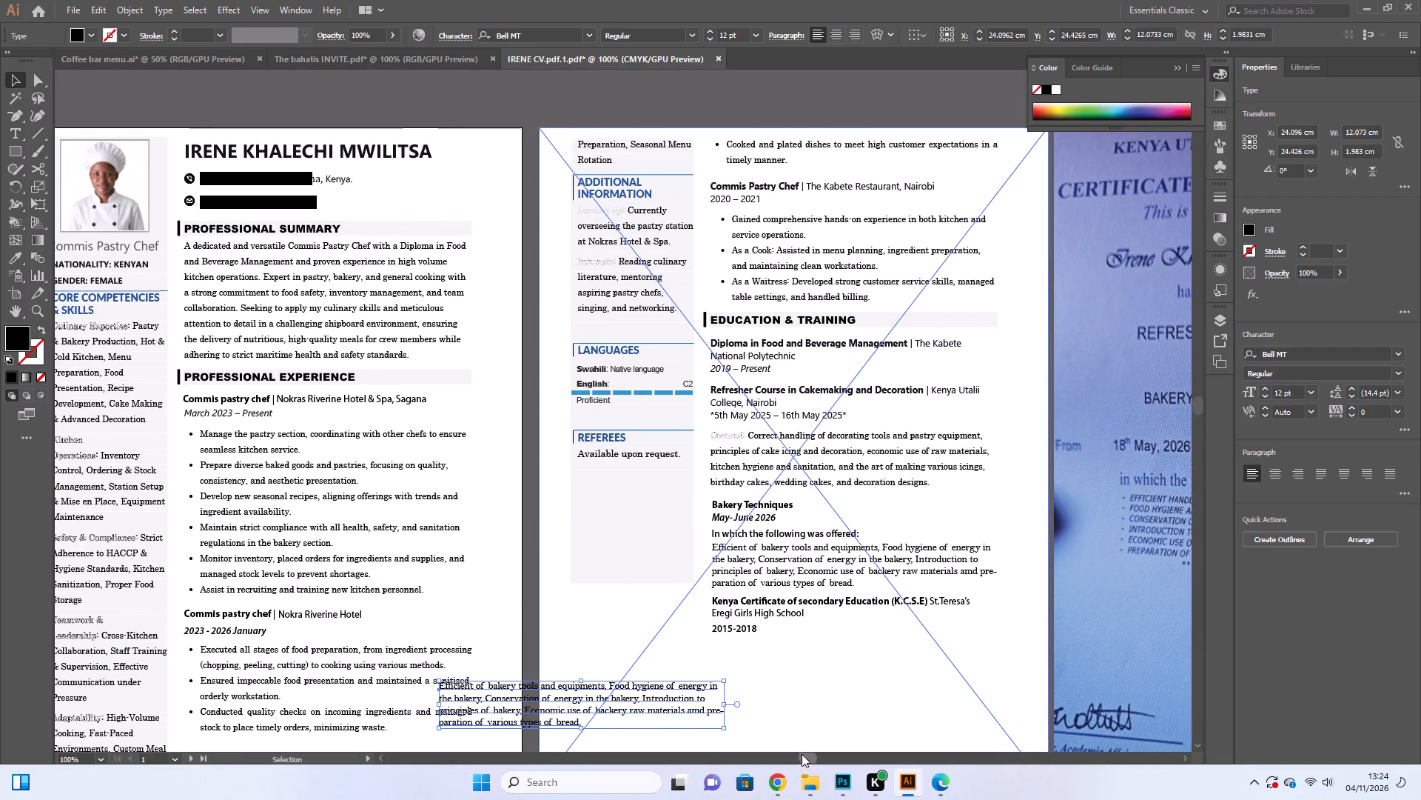
scroll(645, 733, "down", 4)
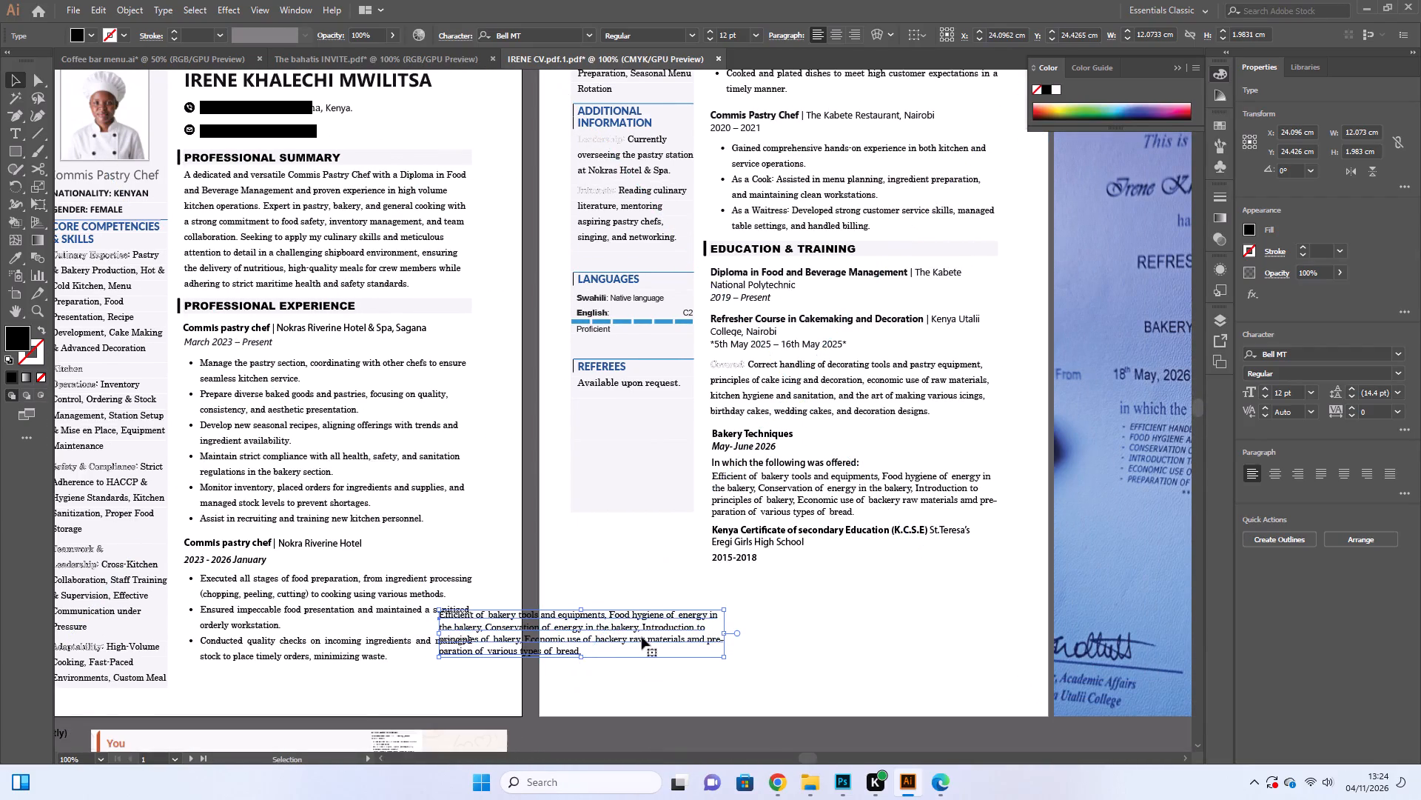
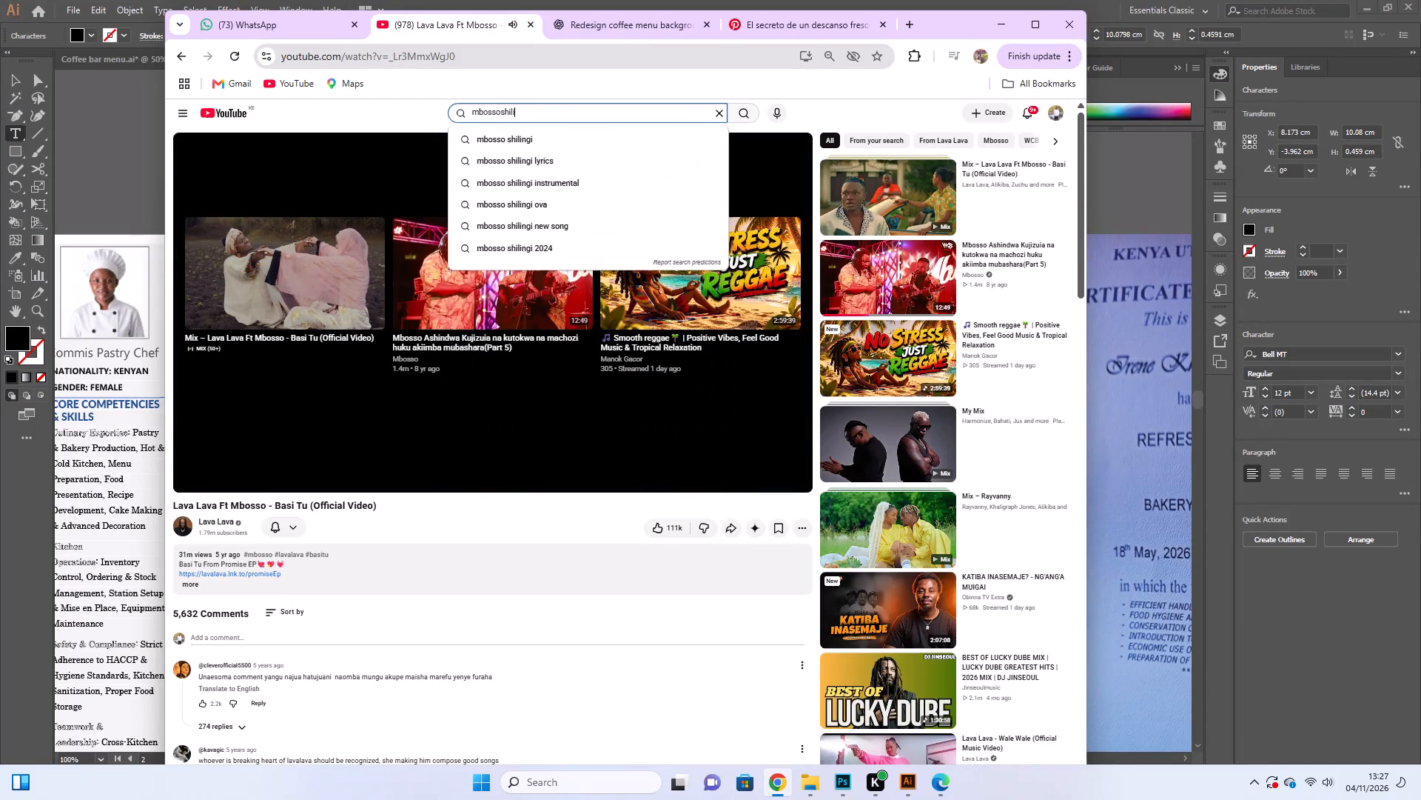
Search YouTube for "mbossoshilingi" and play the official Mbosso Ft Reekado Banks - Shilingi video, skipping the advert.
type("nf")
key("BackSpace")
type("gi")
key("Return")
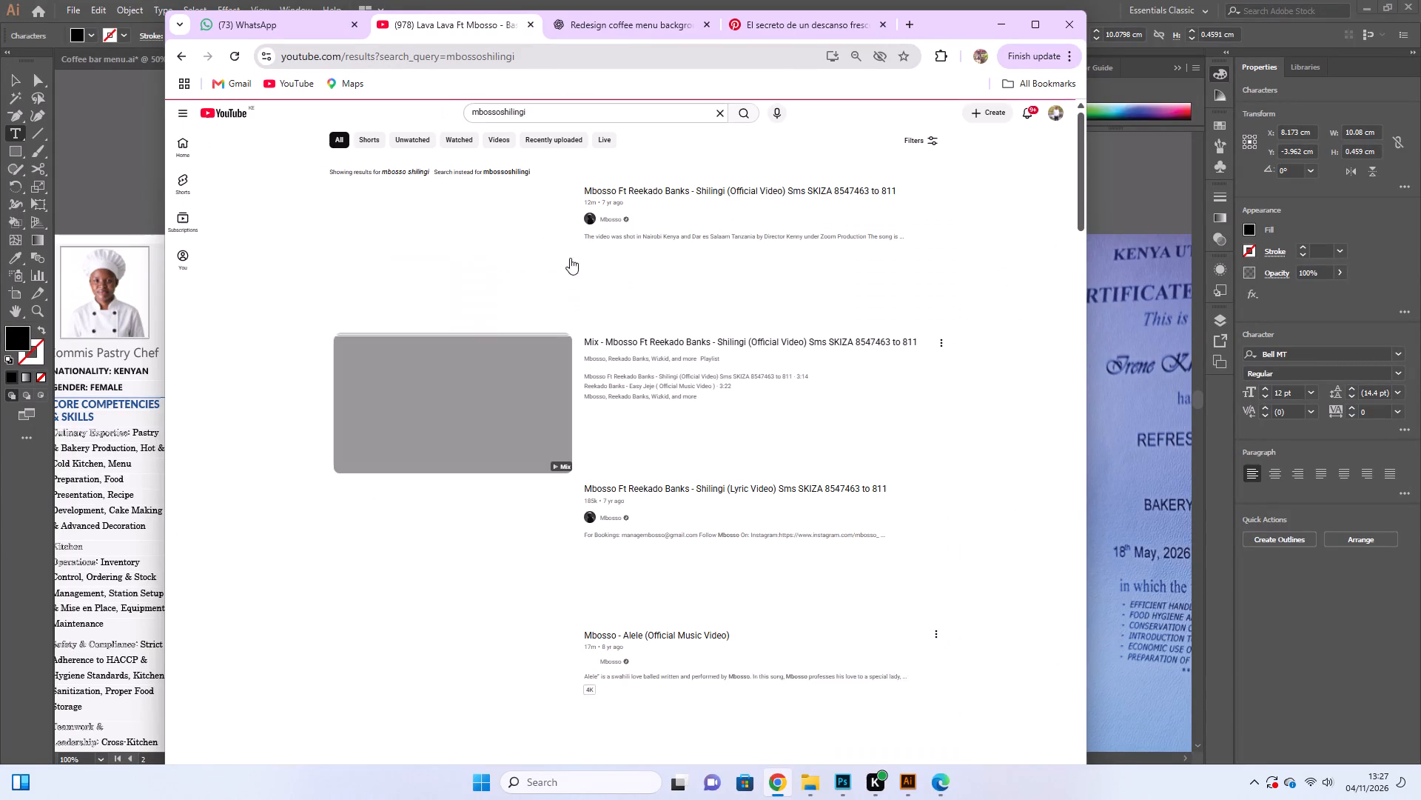
left_click(505, 273)
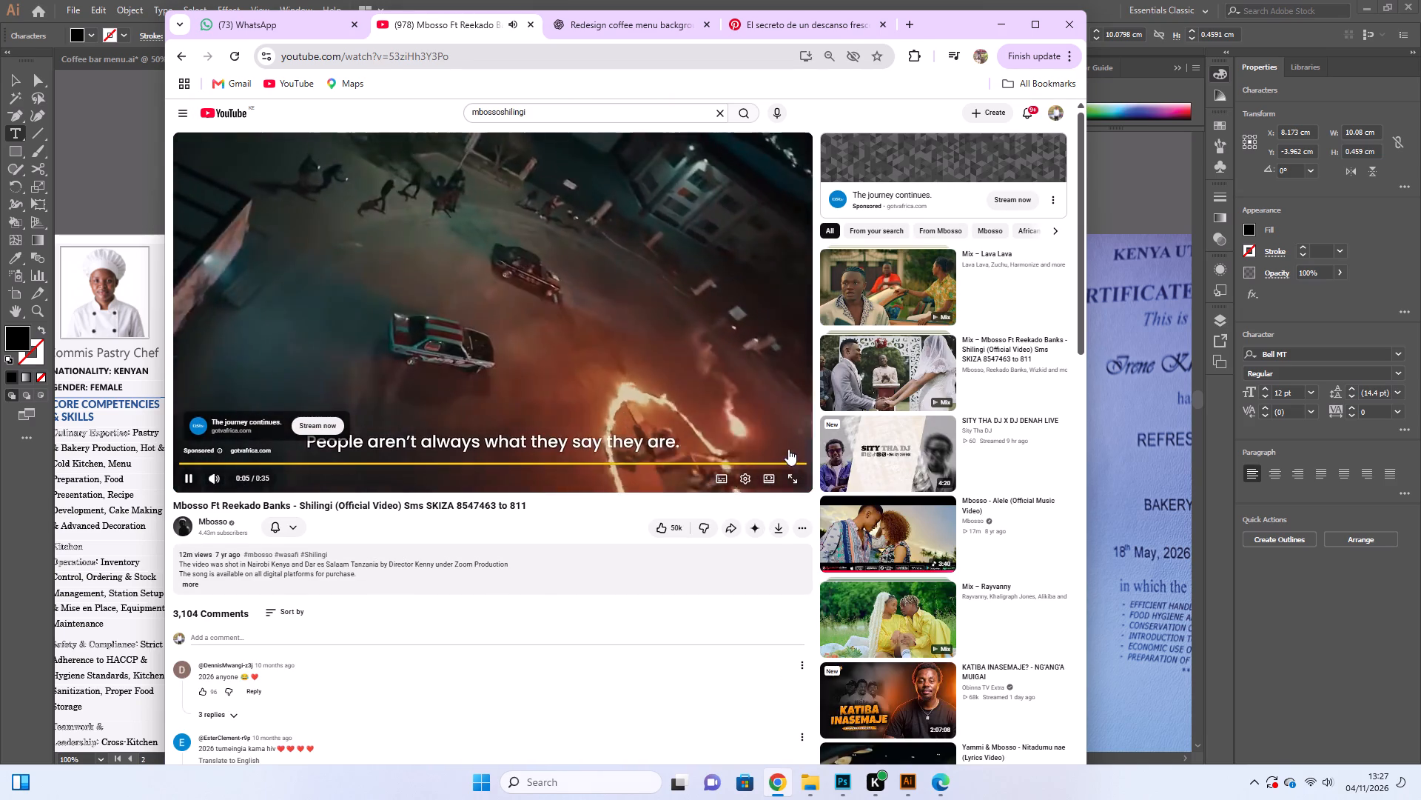
left_click(771, 451)
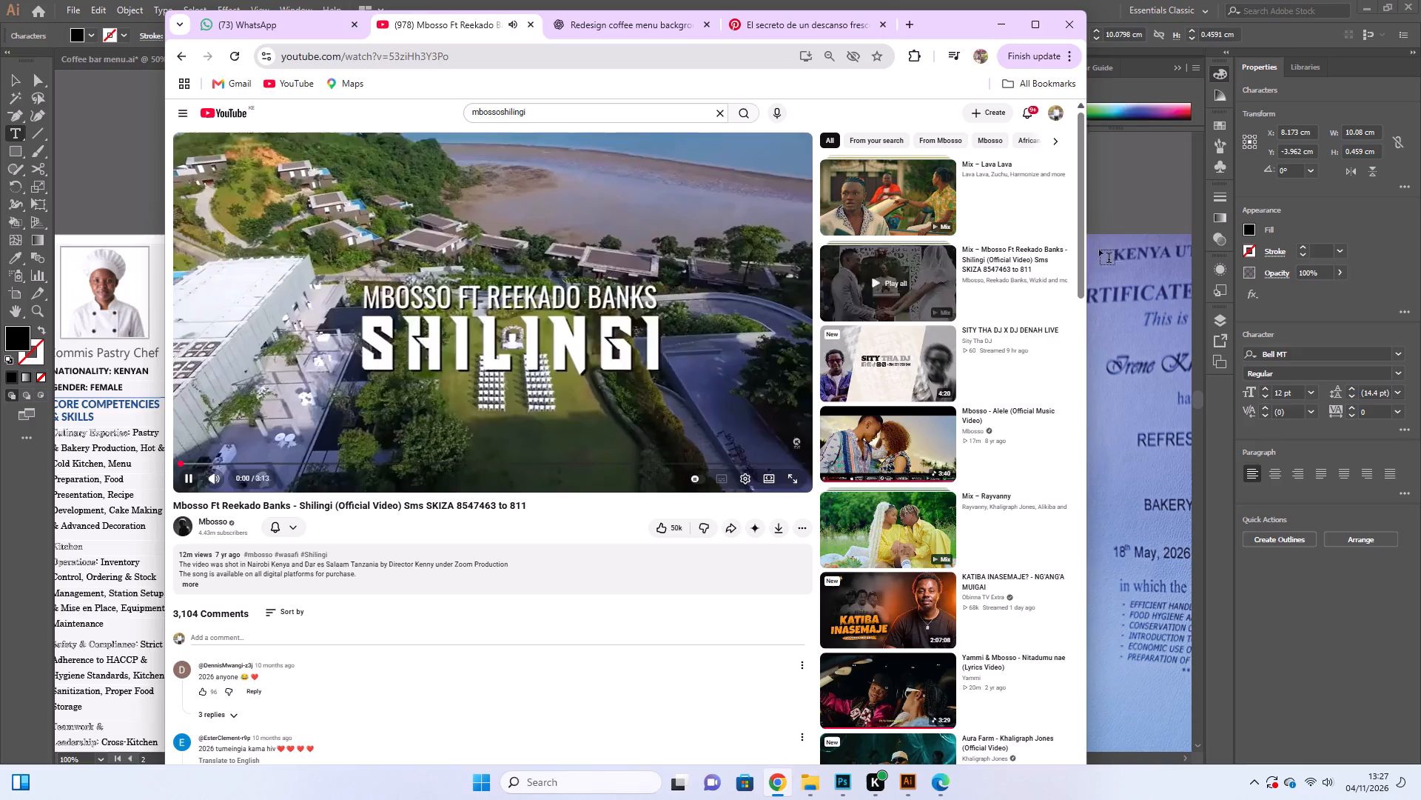
Switch to Illustrator and finish the loose text above page two as "Cooked and plated dishes to meet high customer expectation in a timely manner." on two lines.
left_click(1103, 216)
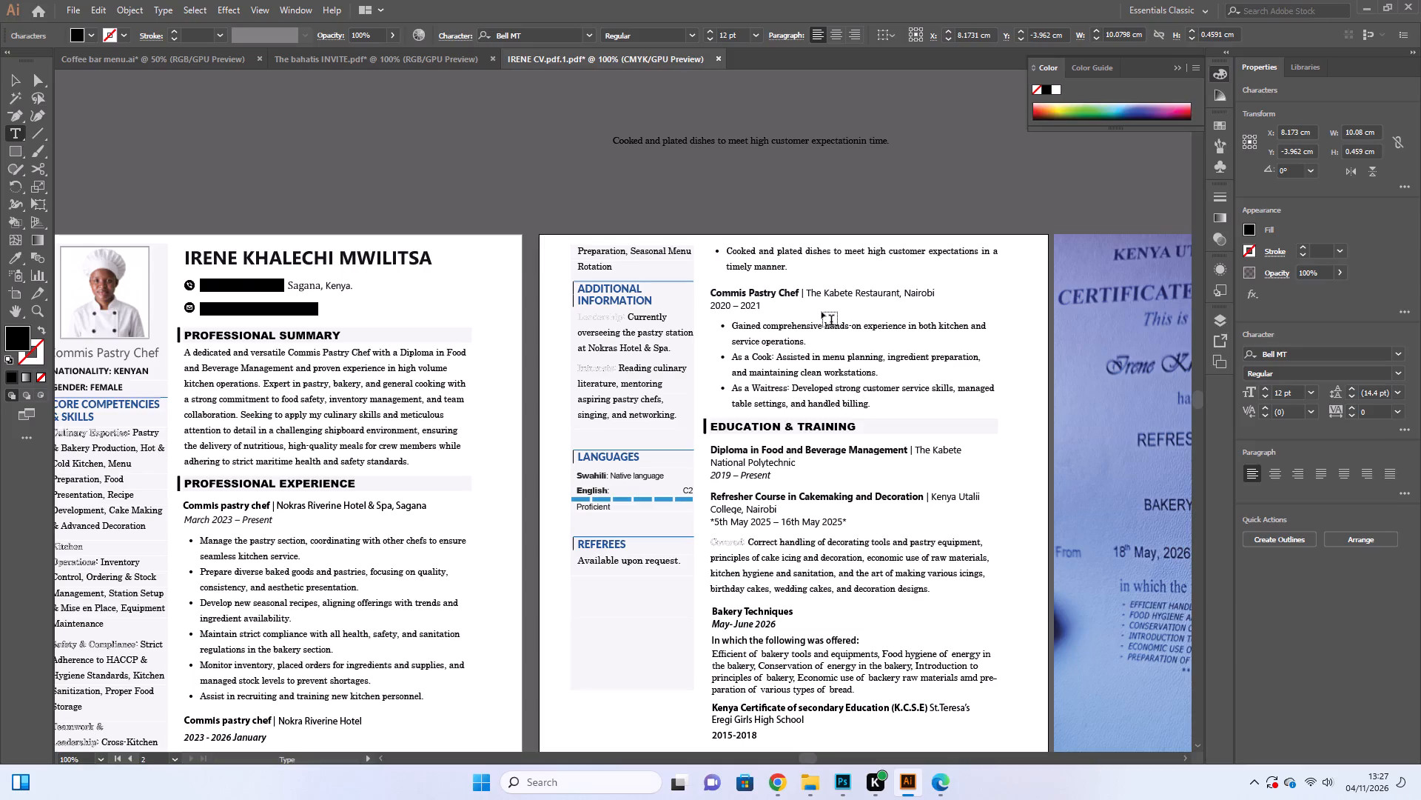
key("BackSpace")
key("BackSpace")
key("BackSpace")
key("BackSpace")
key("BackSpace")
key("BackSpace")
key("BackSpace")
key("space")
type("in")
key("space")
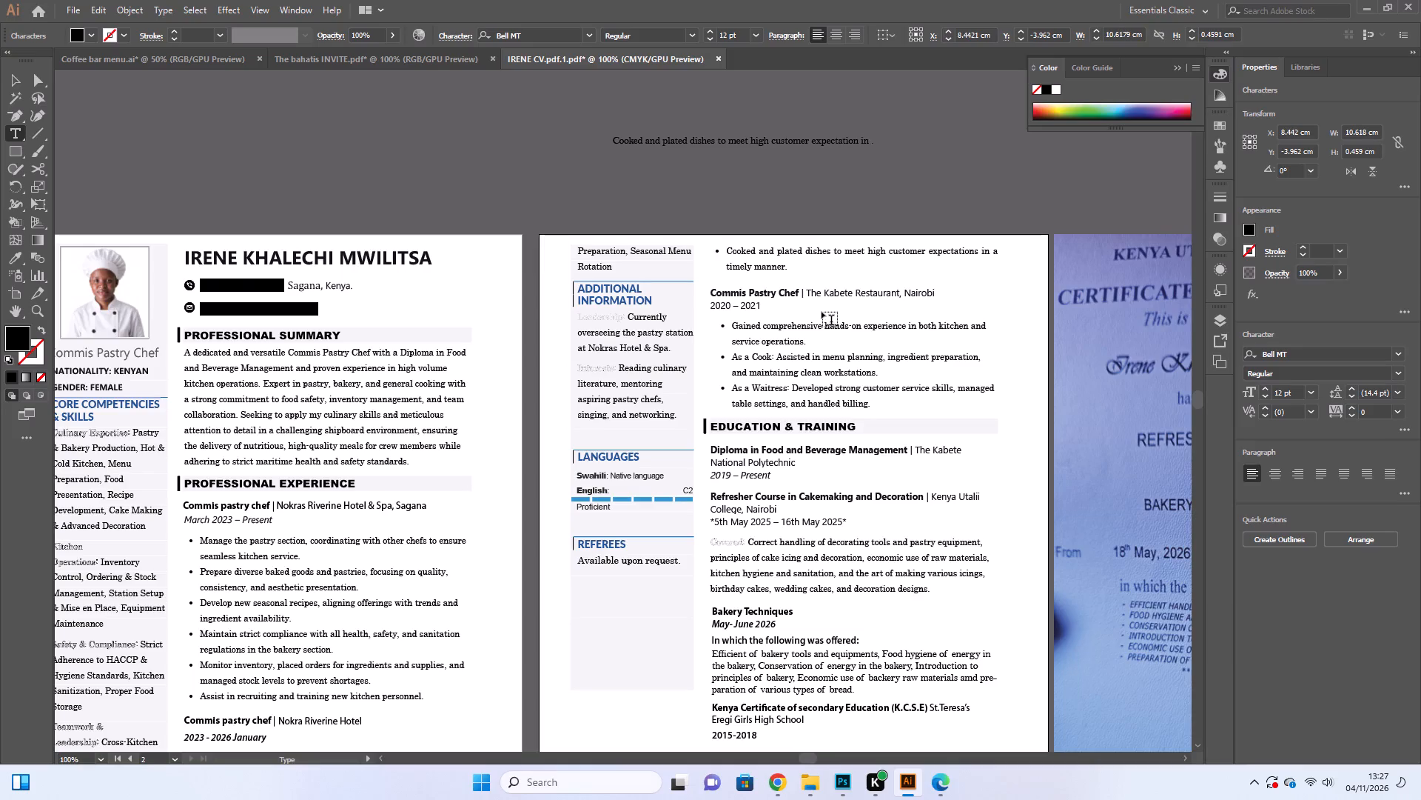
key("a")
key("Return")
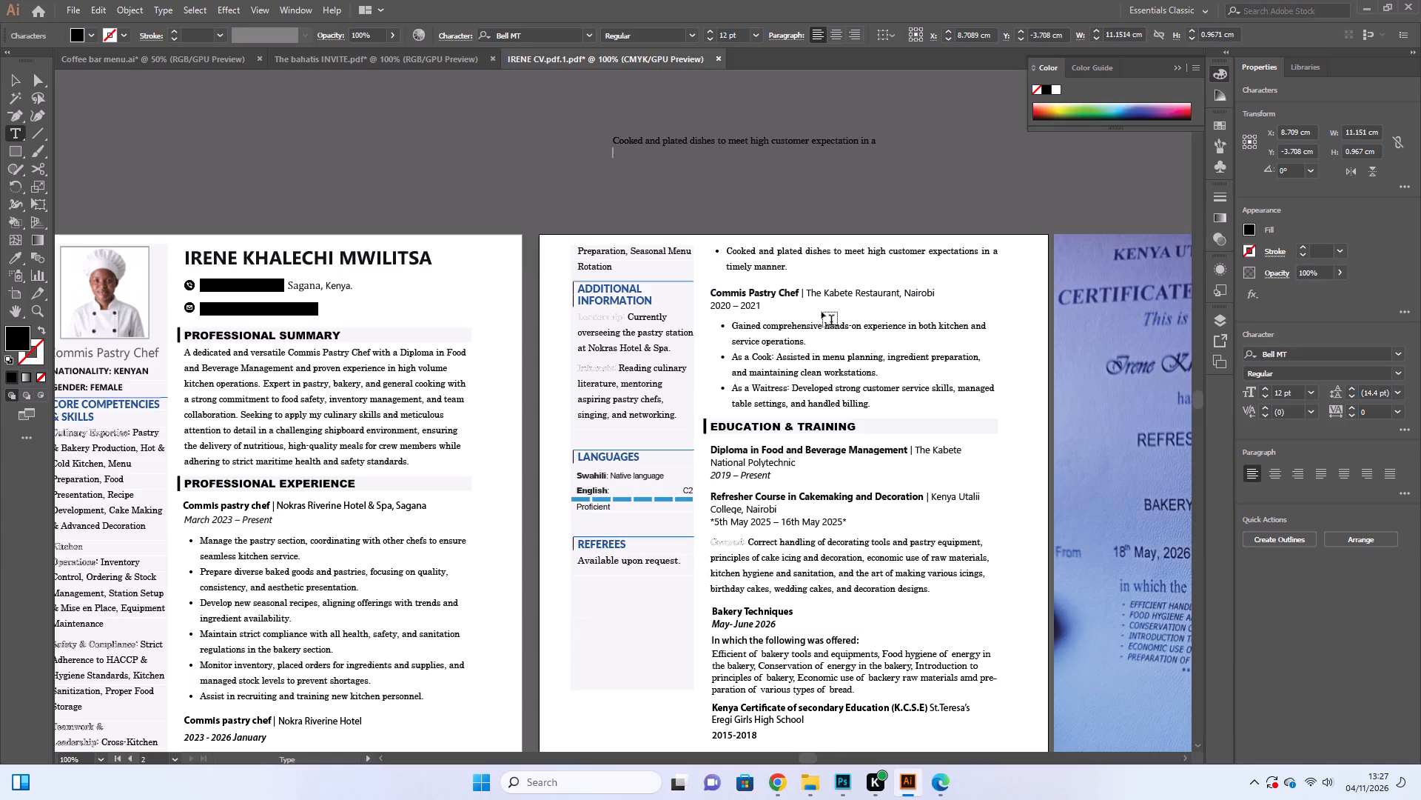
type("timely")
key("space")
type("manner")
Move the "Cooked and plated dishes" text below the last Nokra Riverine Hotel bullet on page one, aligned with the bullet text above.
left_click(9, 81)
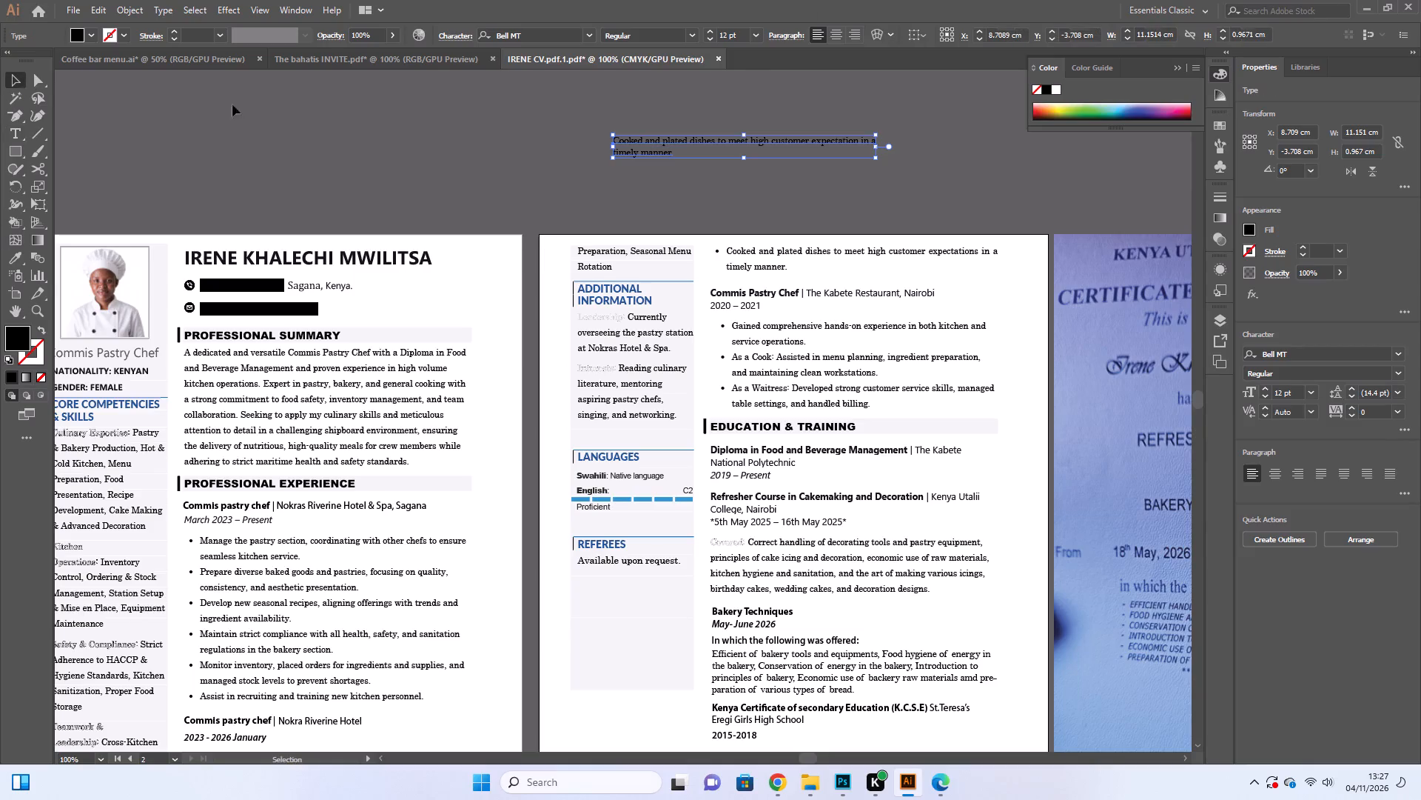
scroll(495, 136, "down", 5)
scroll(635, 138, "up", 5)
left_click_drag(638, 139, 572, 468)
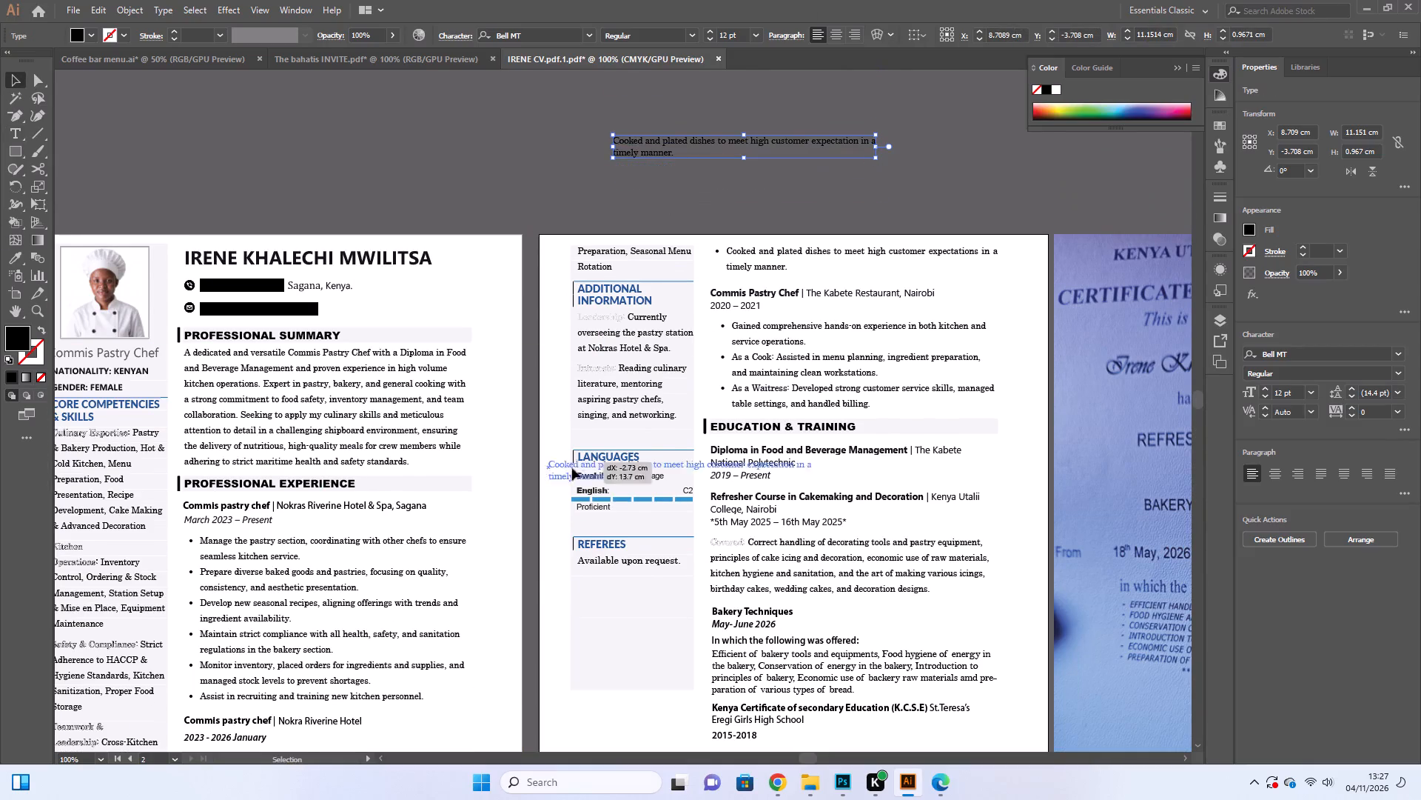
left_click_drag(572, 468, 554, 683)
scroll(577, 664, "down", 15)
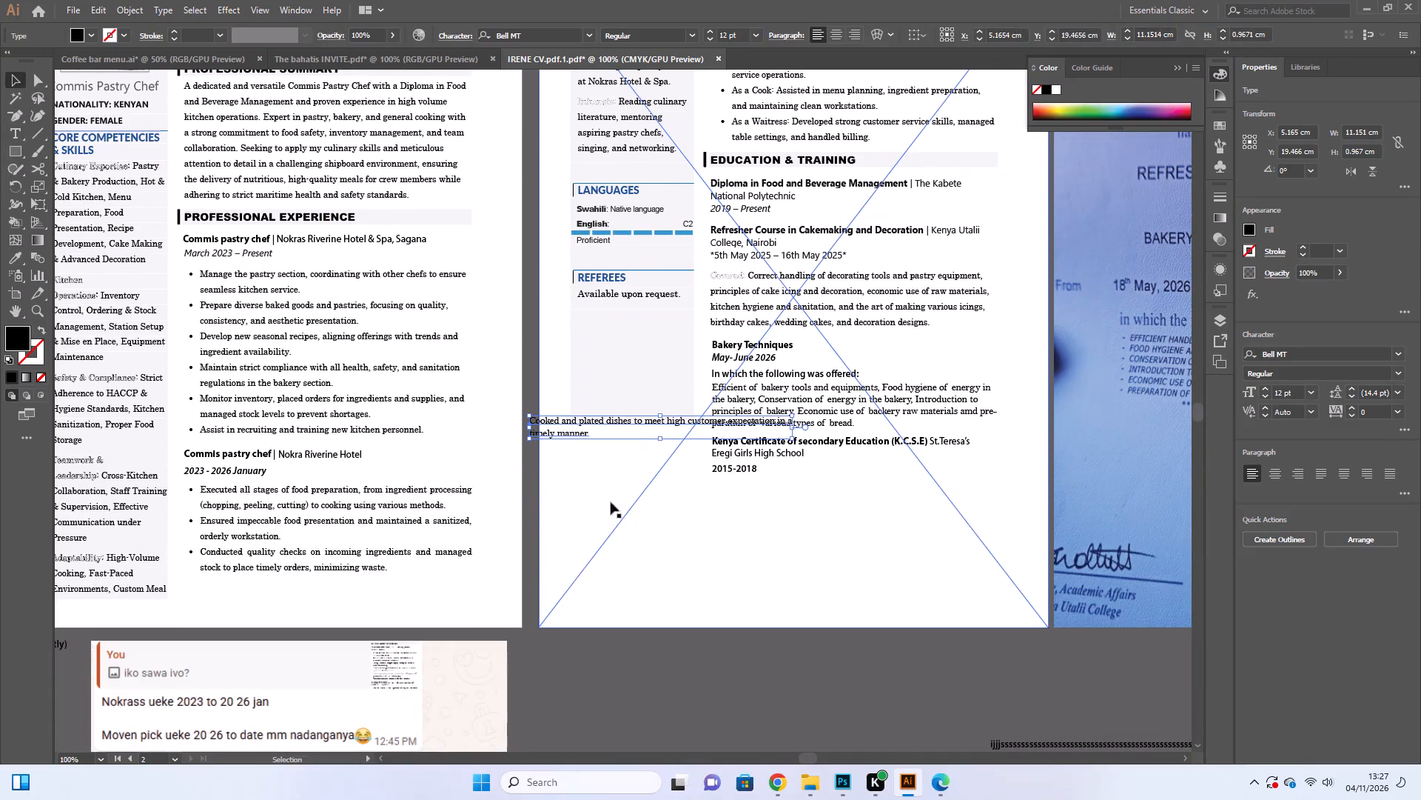
left_click(687, 721)
left_click_drag(579, 434, 375, 566)
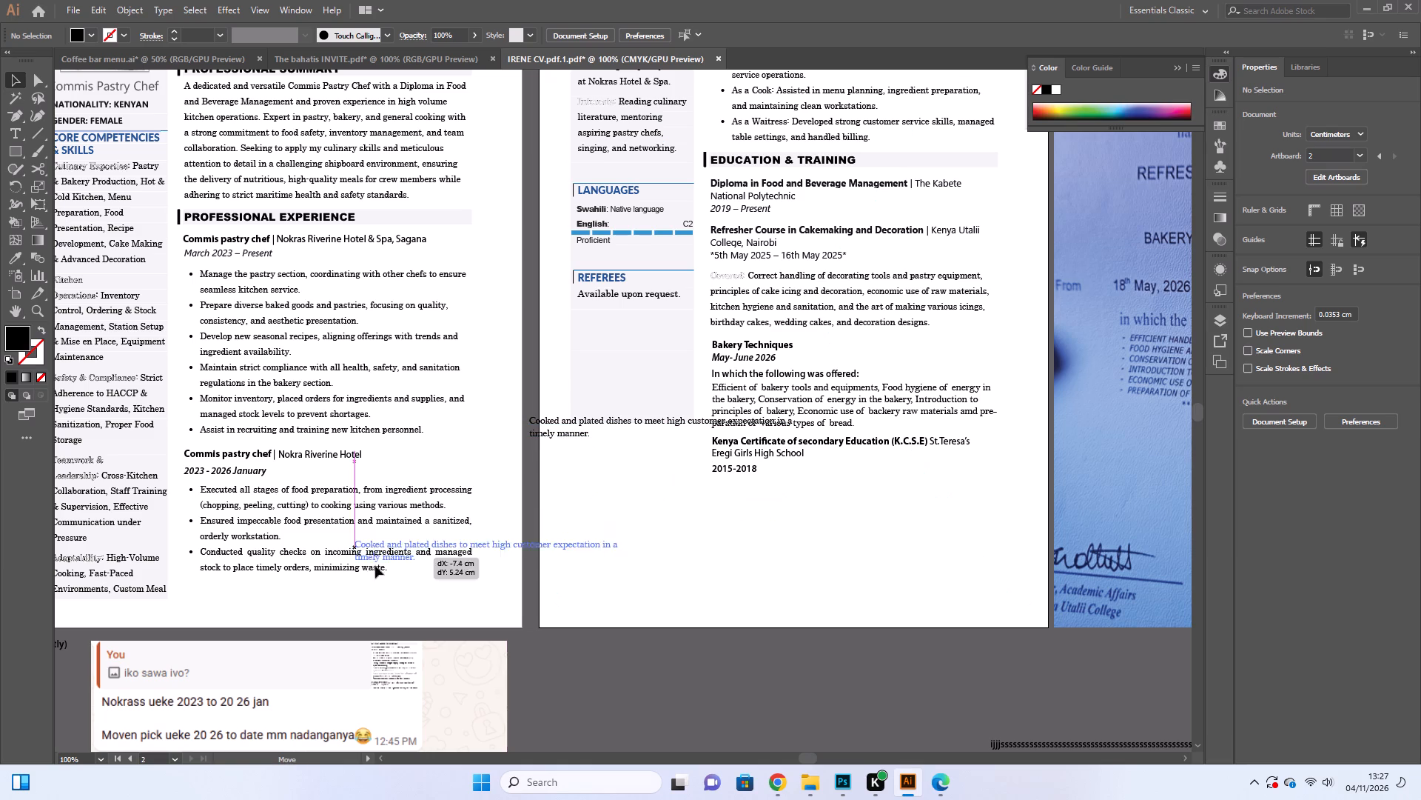
left_click_drag(375, 566, 252, 596)
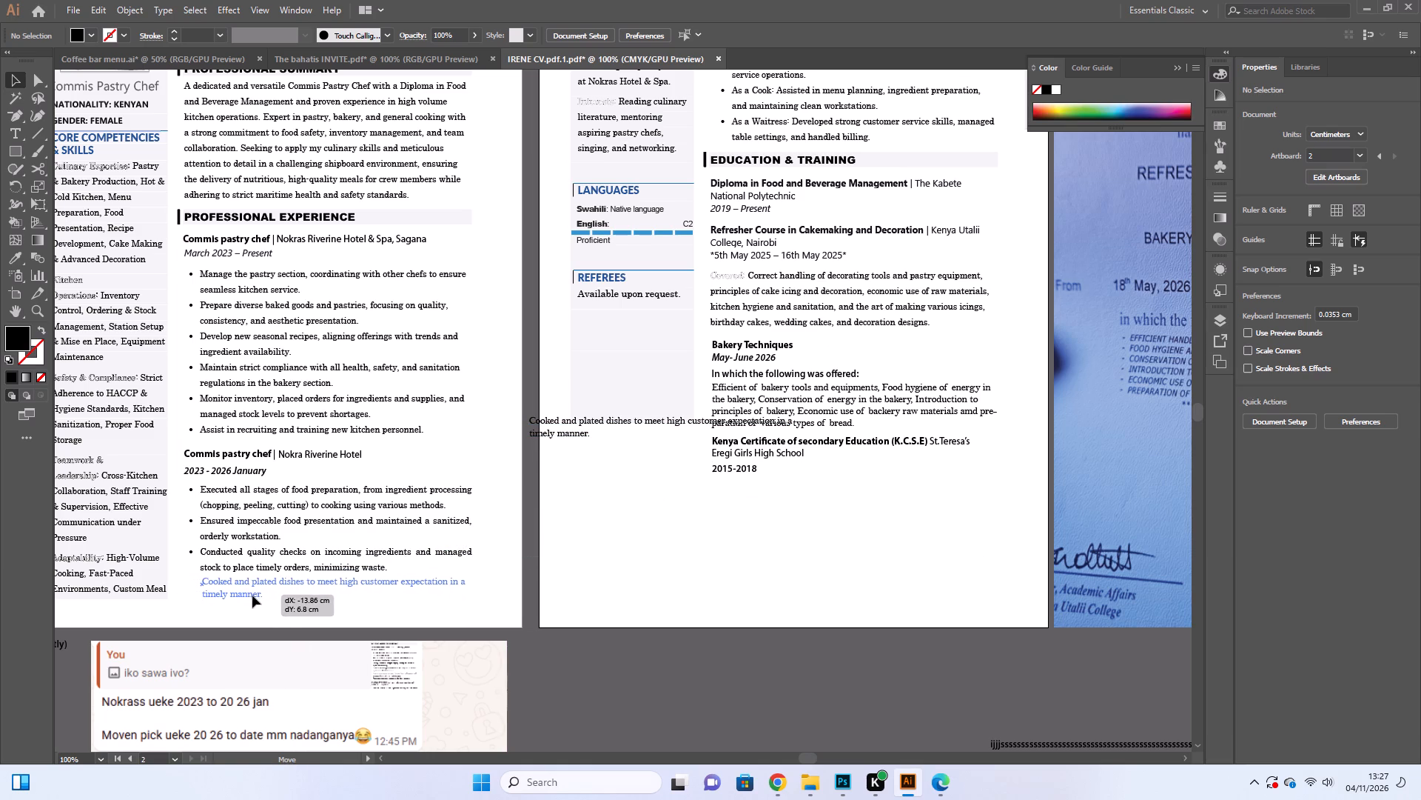
left_click_drag(252, 596, 253, 596)
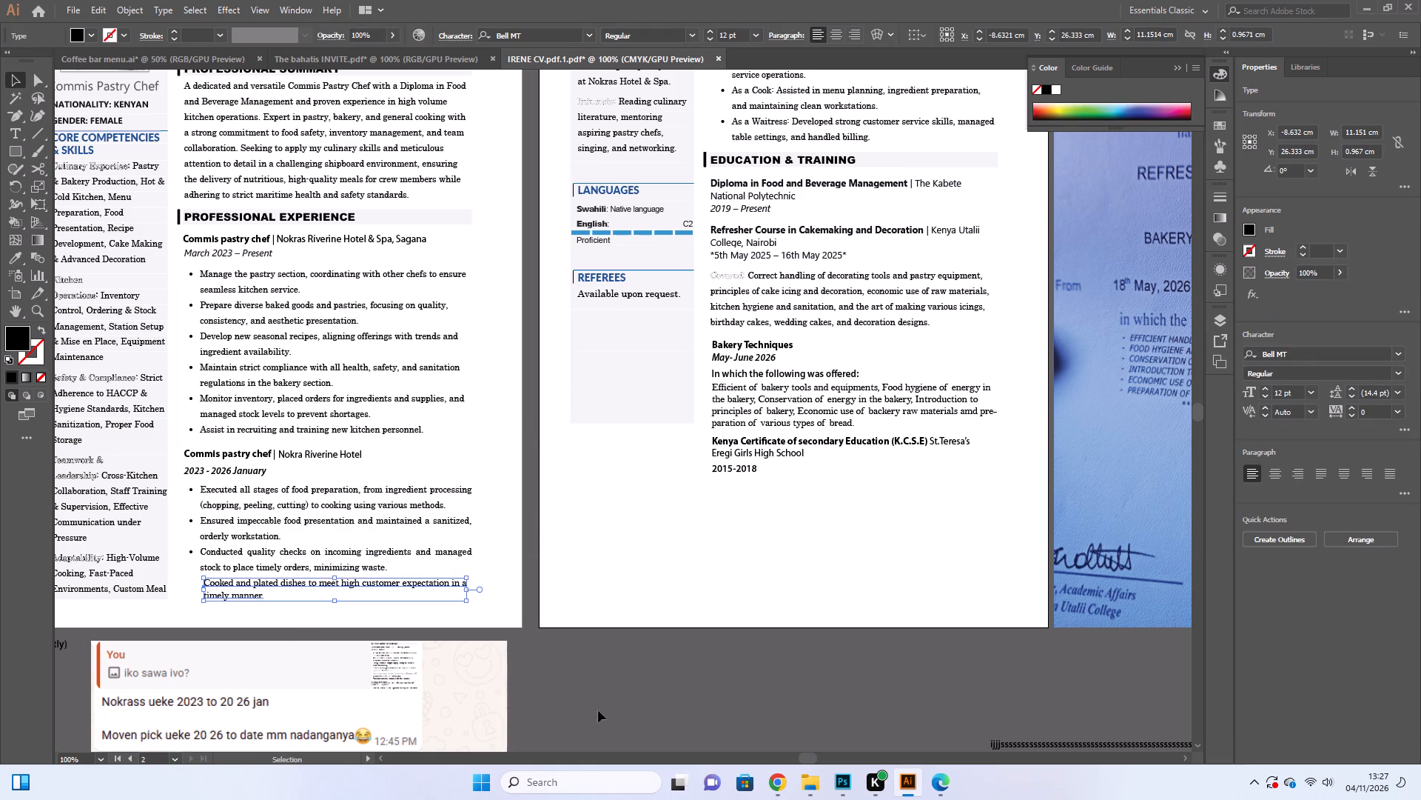
key("Left")
key("Left")
key("Left")
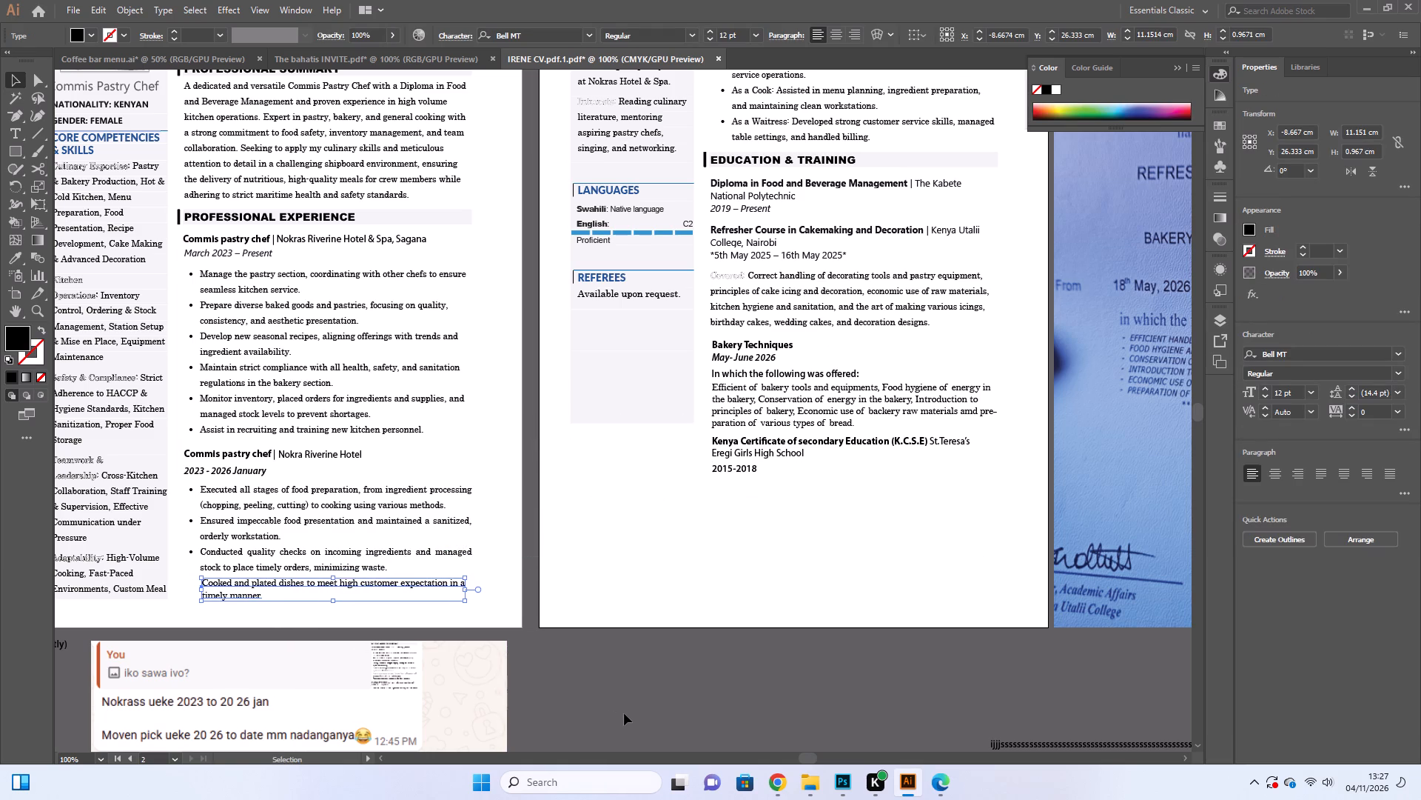
key("Left")
key("Down")
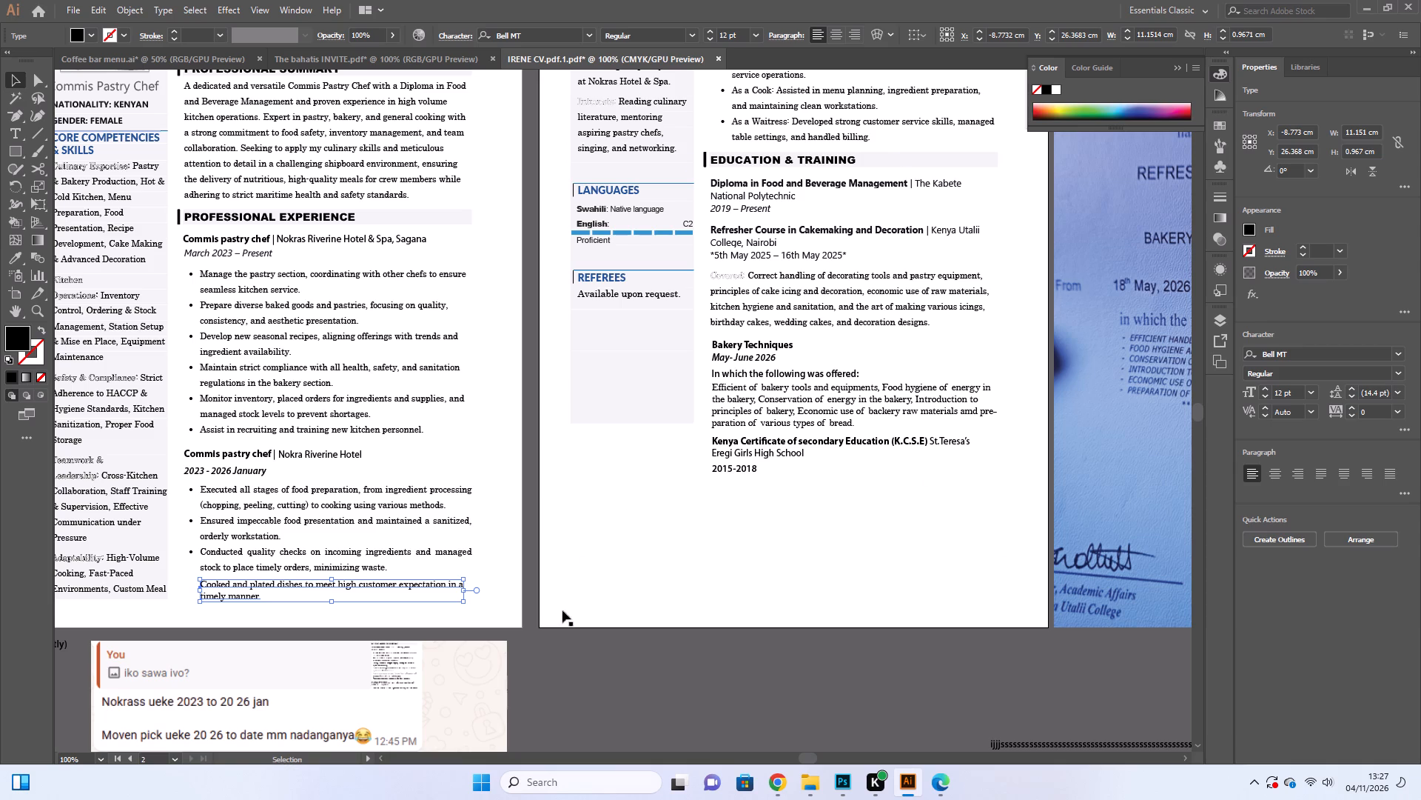
Draw a black circular bullet about 0.15 cm wide beside the "Cooked and plated dishes" line, in line with the bullets above.
key("ctrl+equal")
key("ctrl+equal")
key("ctrl+equal")
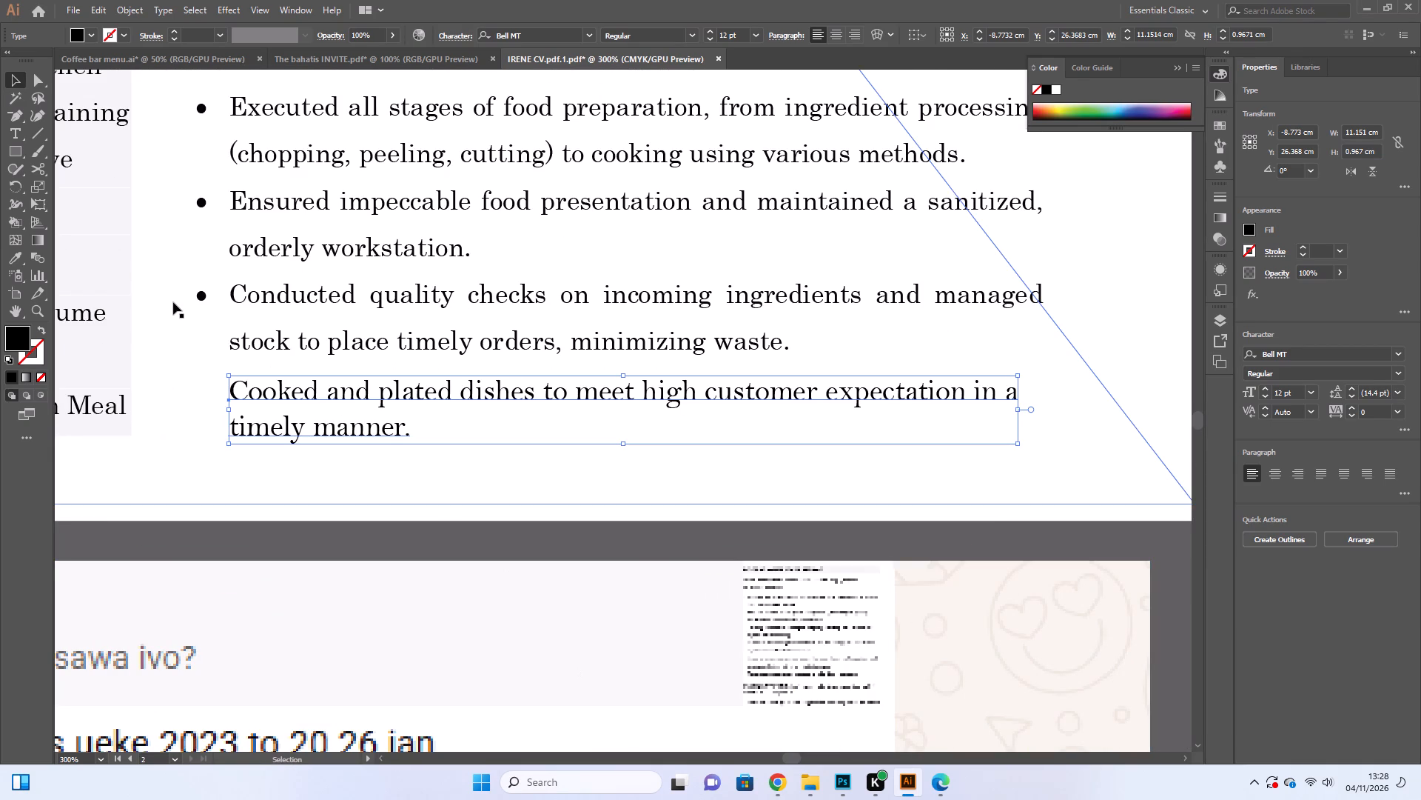
left_click(201, 294)
right_click(13, 153)
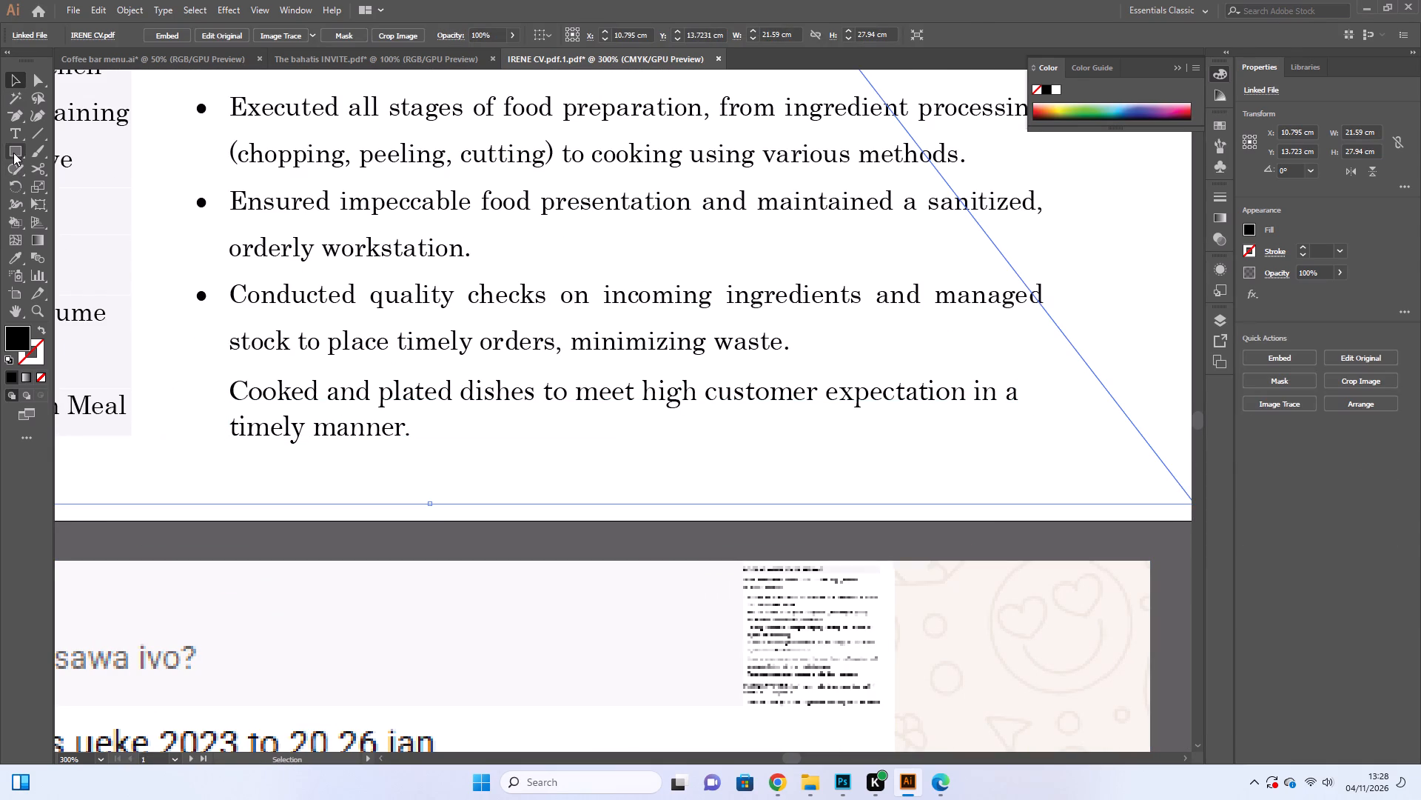
left_click(46, 188)
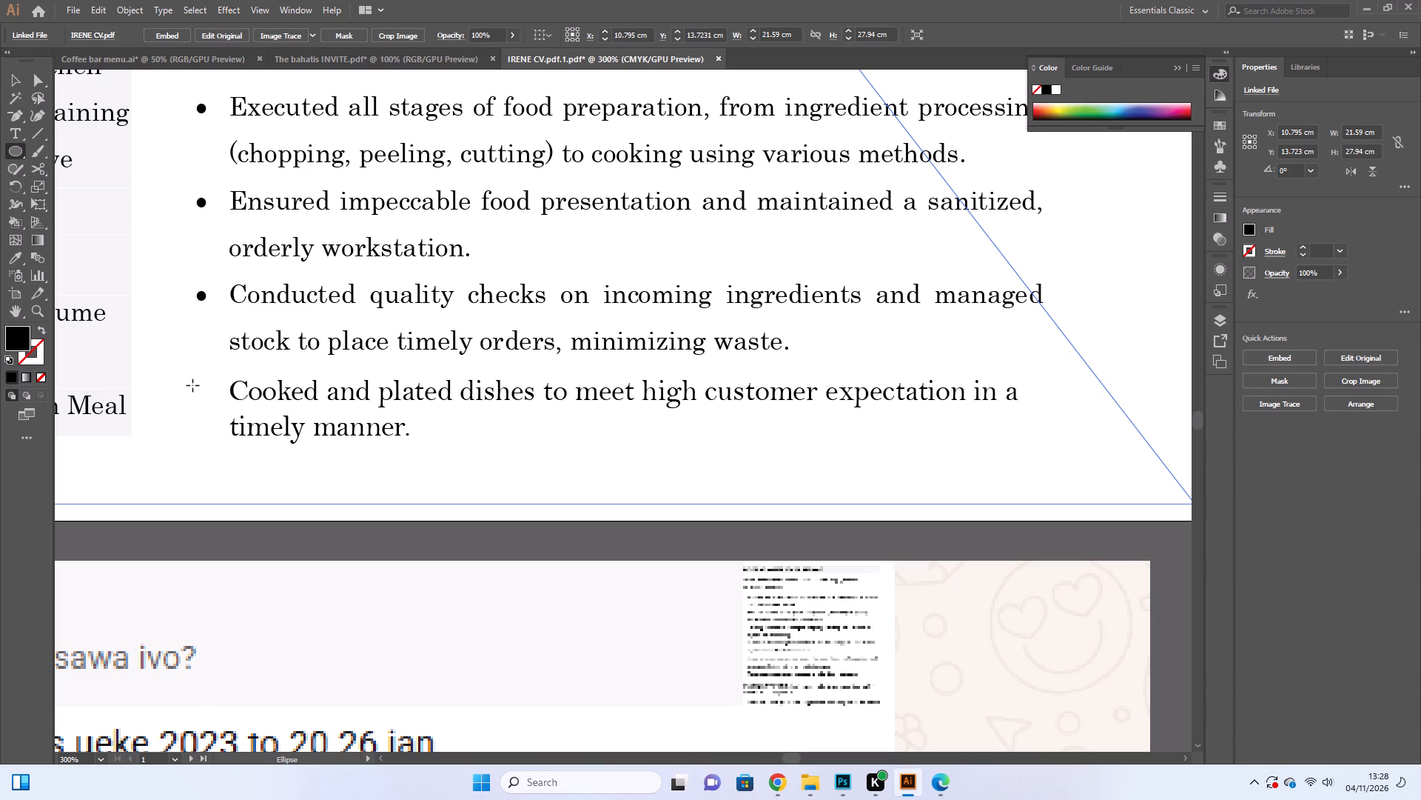
left_click_drag(192, 385, 204, 395)
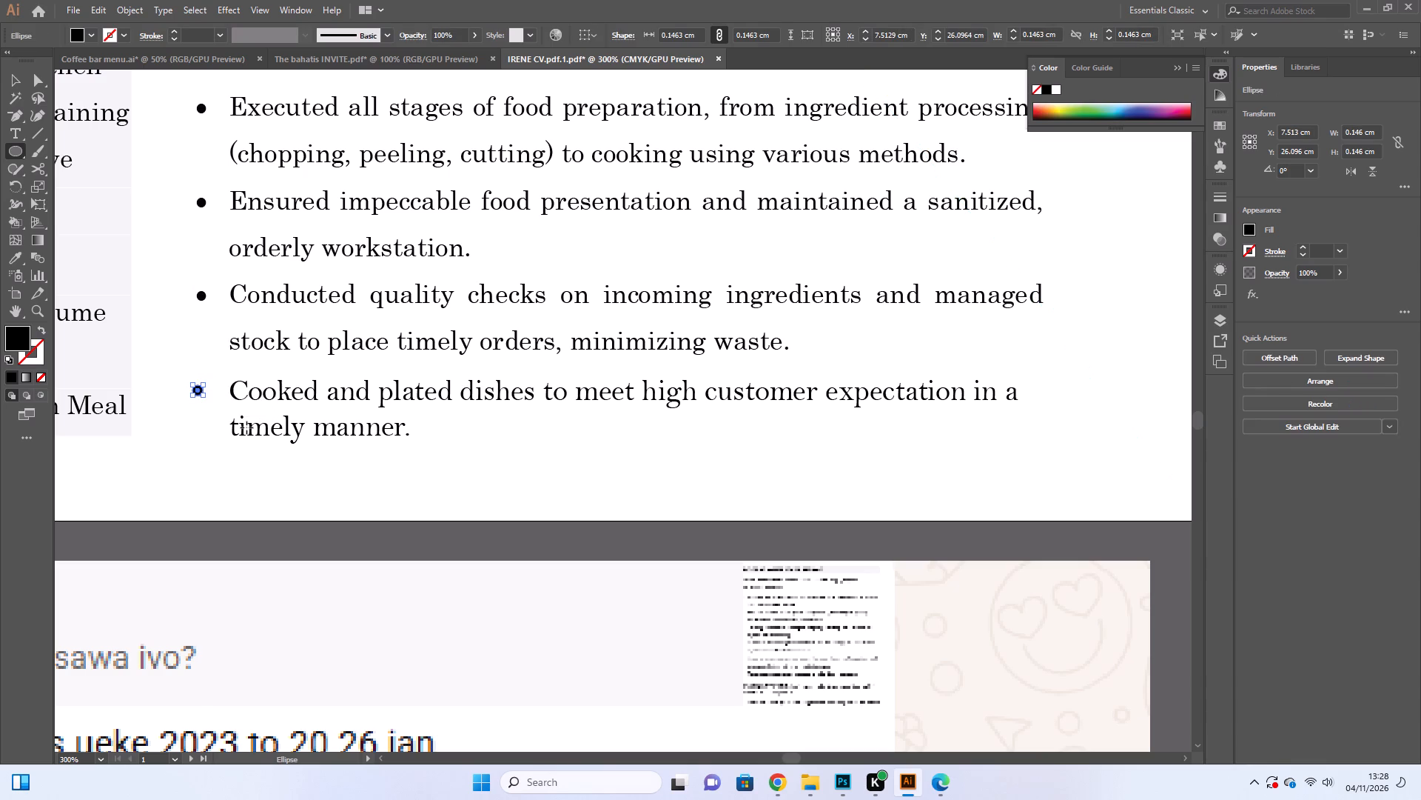
left_click(14, 78)
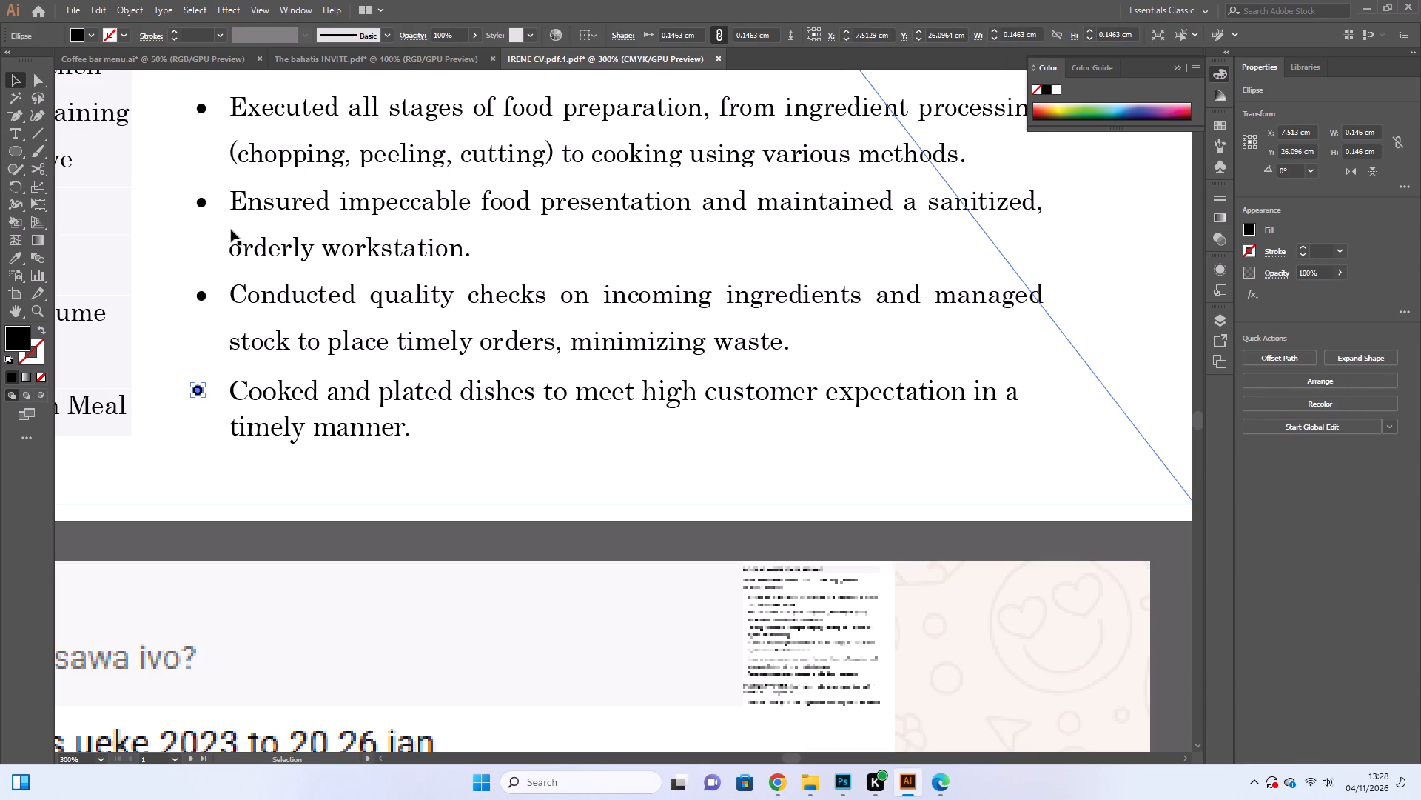
key("Right")
left_click(334, 533)
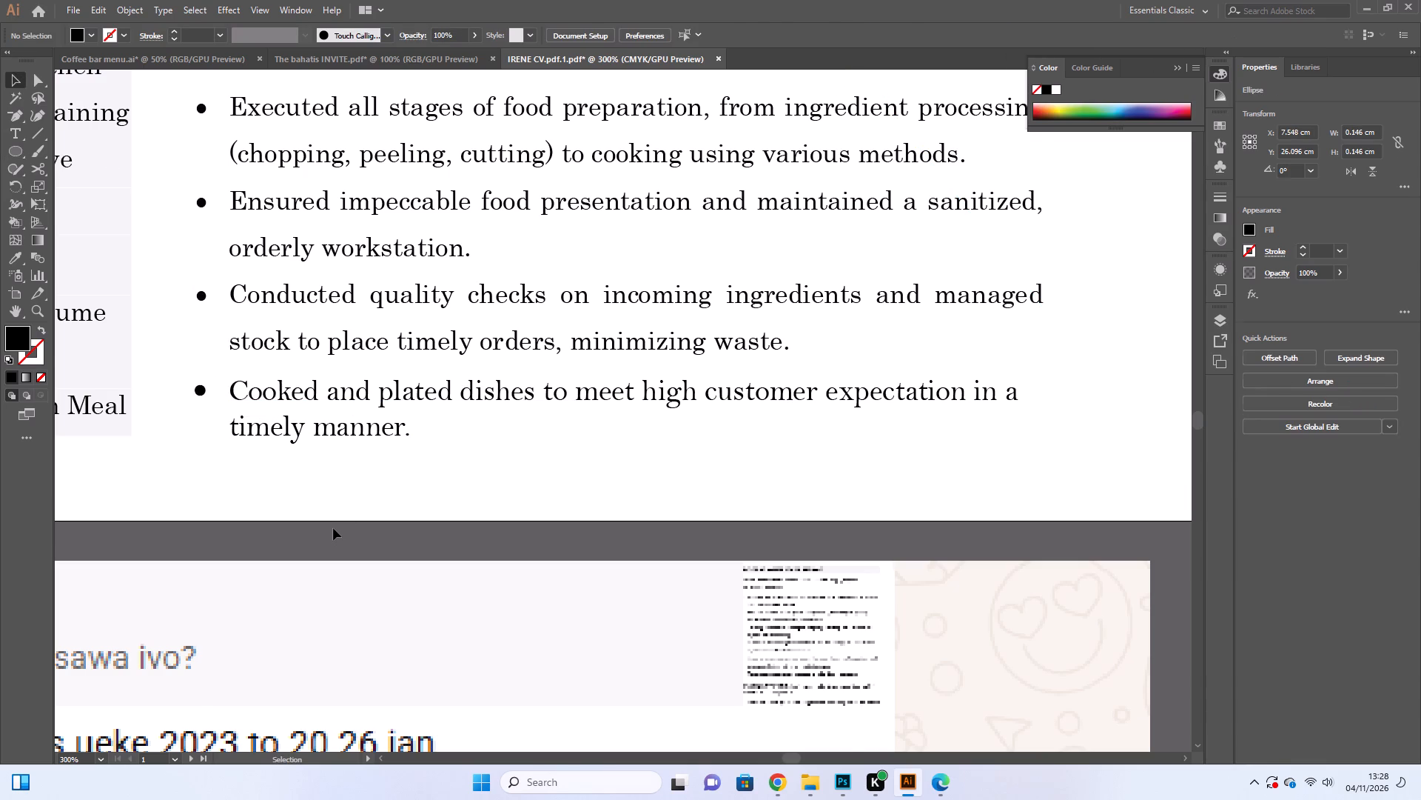
Overlay the new circle on the "Conducted quality checks" bullet and shrink it to about 0.13 cm to match that bullet's size.
scroll(333, 523, "up", 4)
left_click(203, 460)
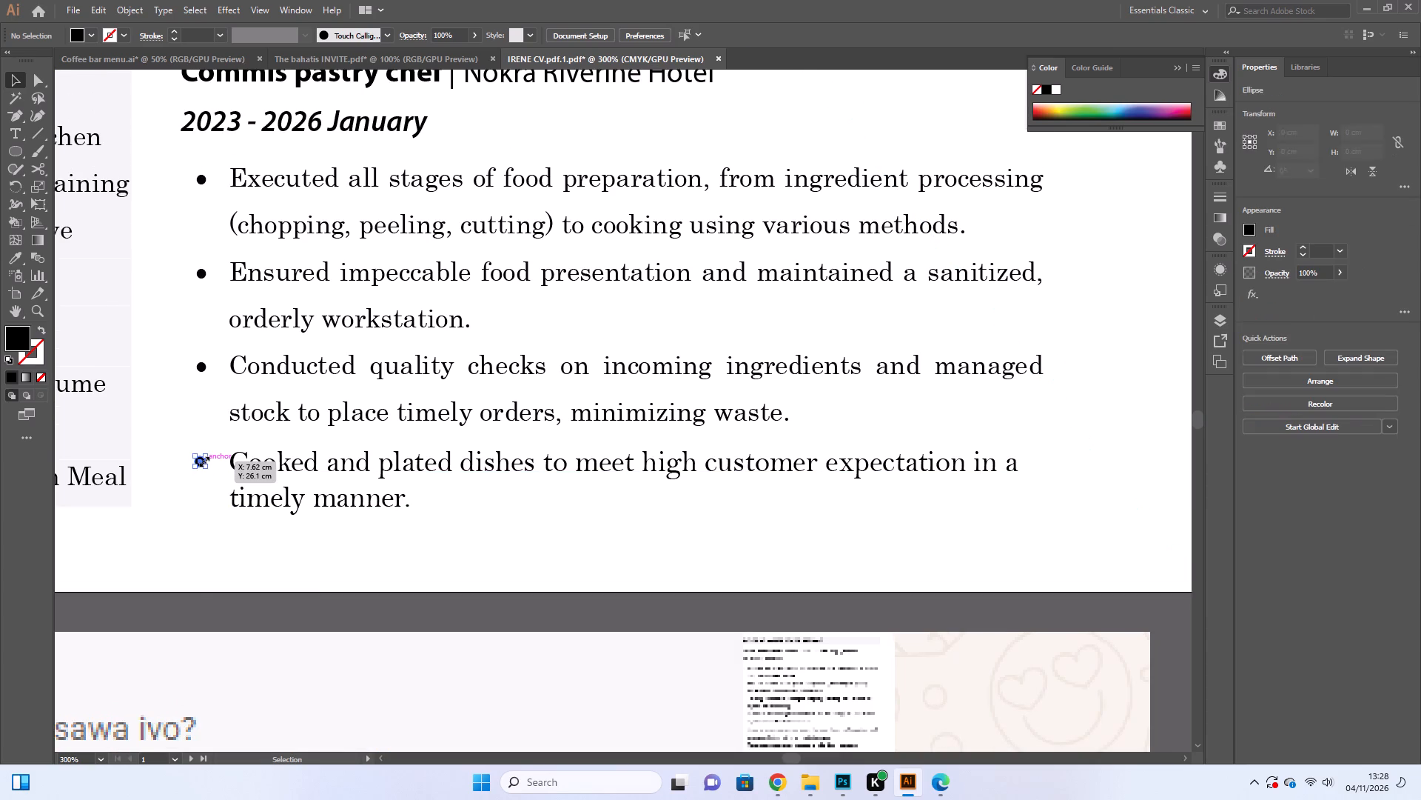
key("ctrl+equal")
key("ctrl+equal")
key("ctrl+equal")
key("ctrl+equal")
scroll(269, 385, "up", 8)
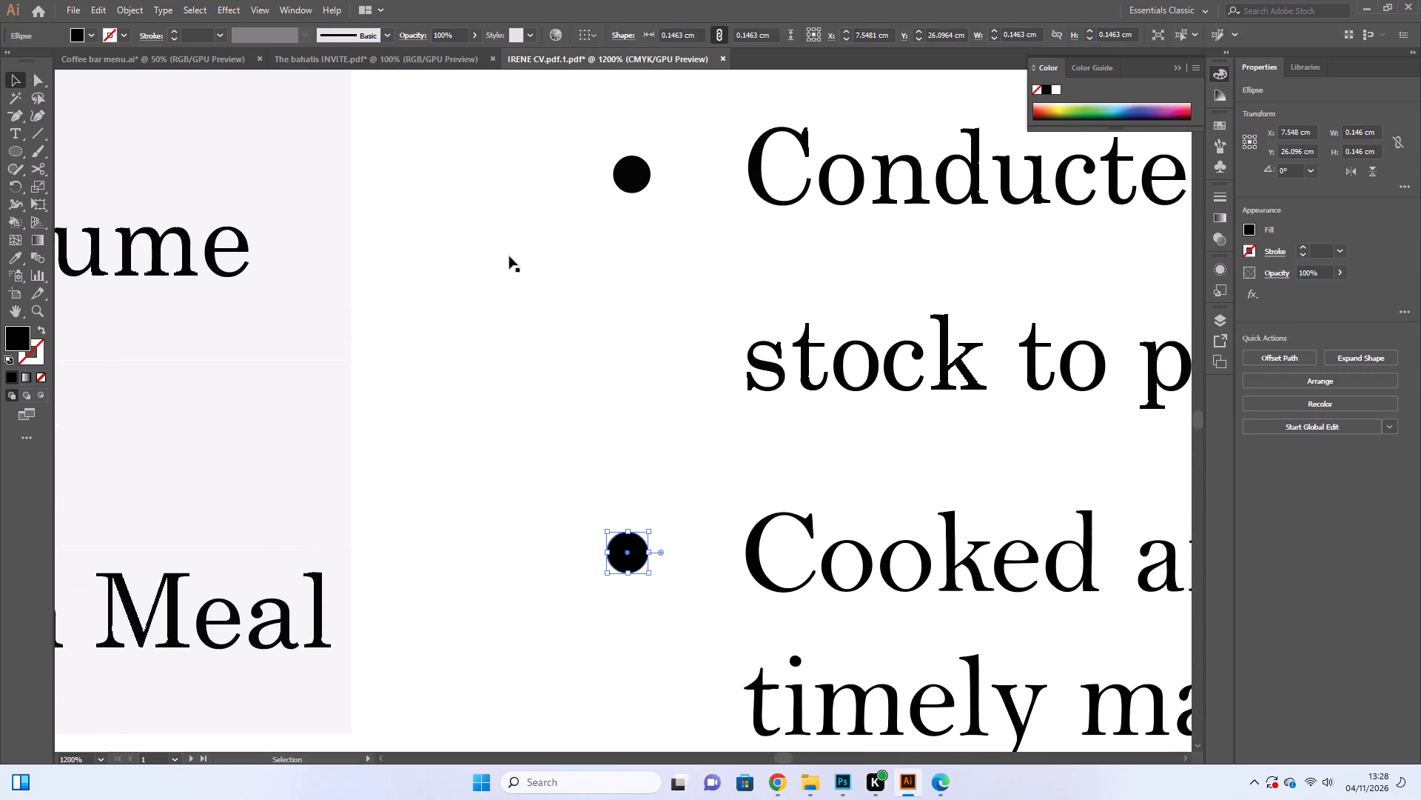
scroll(589, 455, "up", 2)
left_click_drag(634, 595, 642, 220)
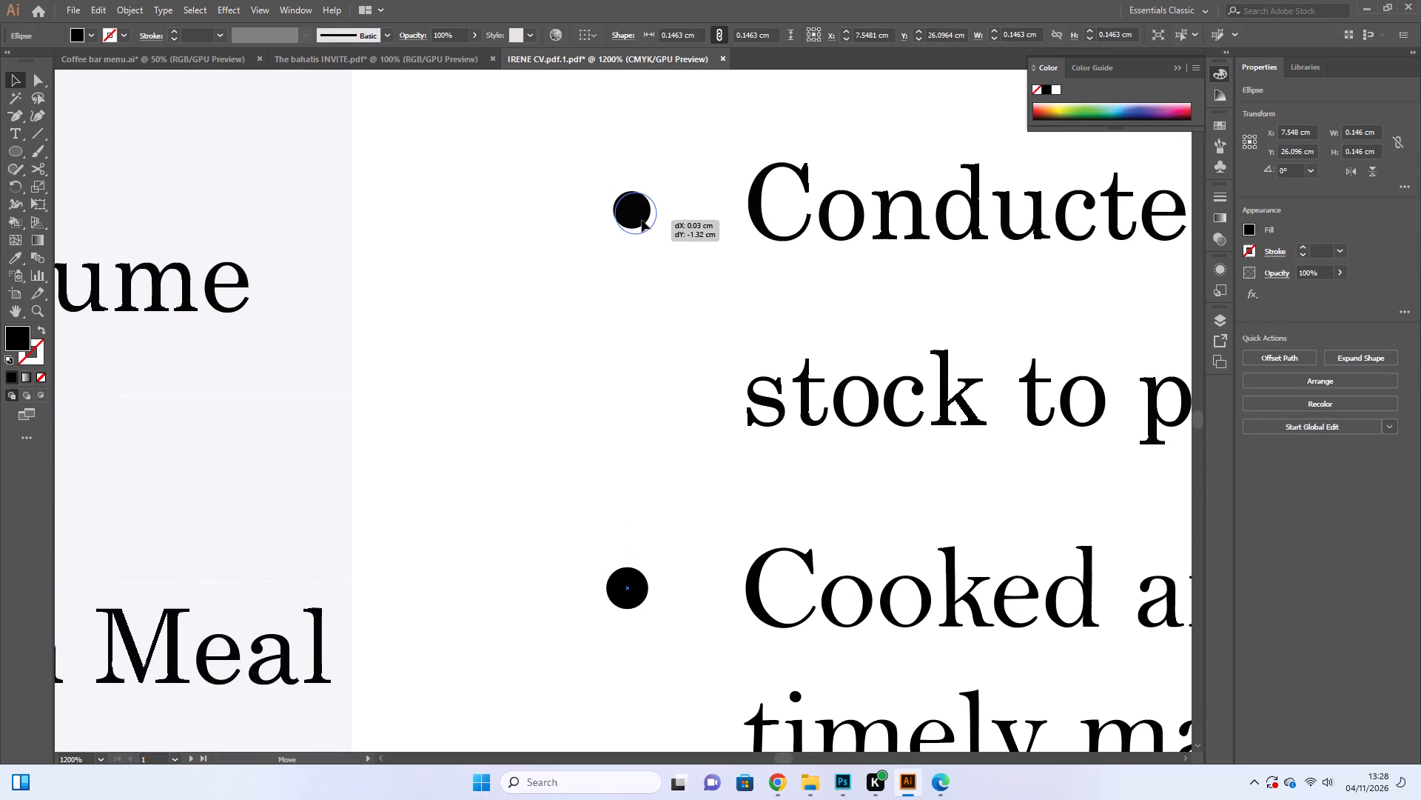
left_click_drag(642, 220, 640, 219)
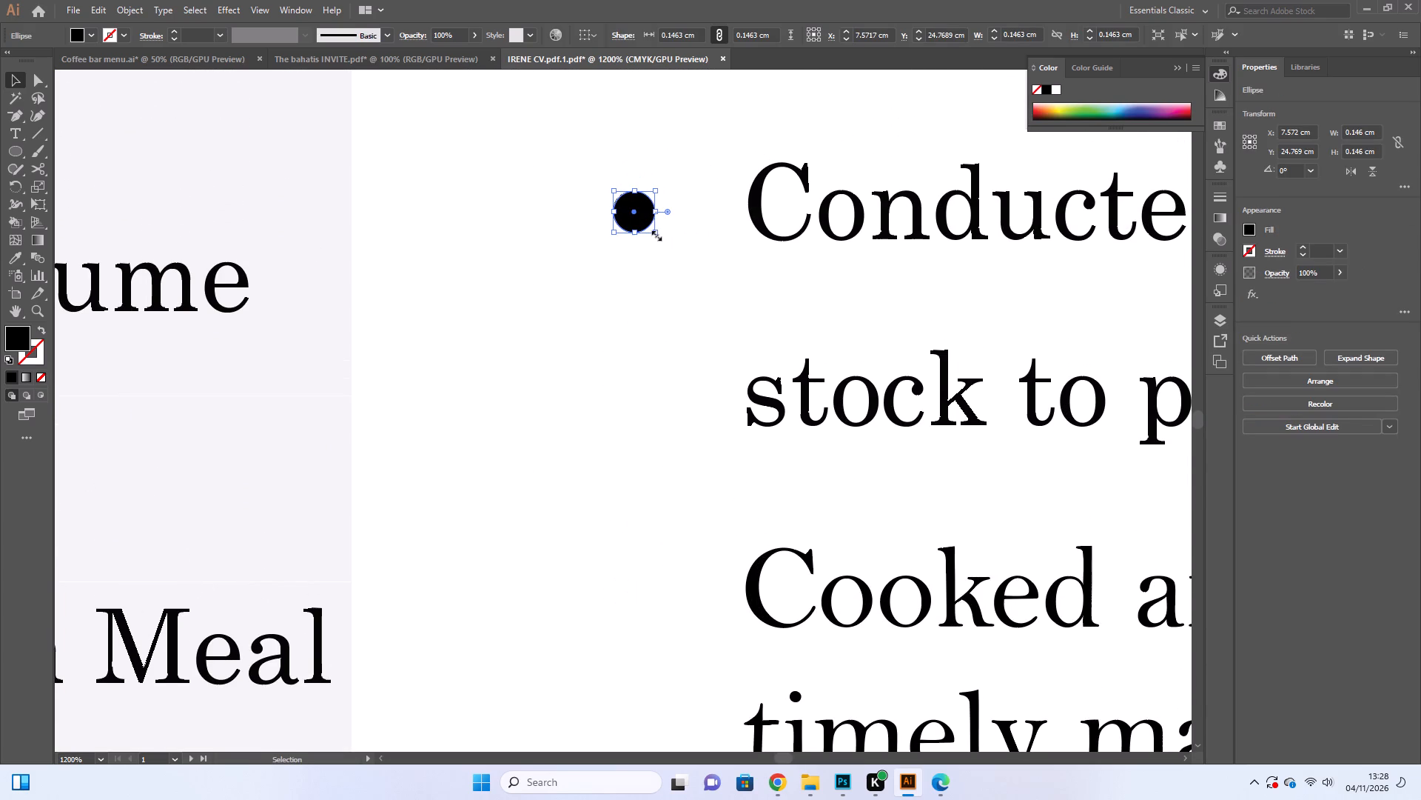
left_click_drag(655, 234, 648, 224)
left_click(648, 226)
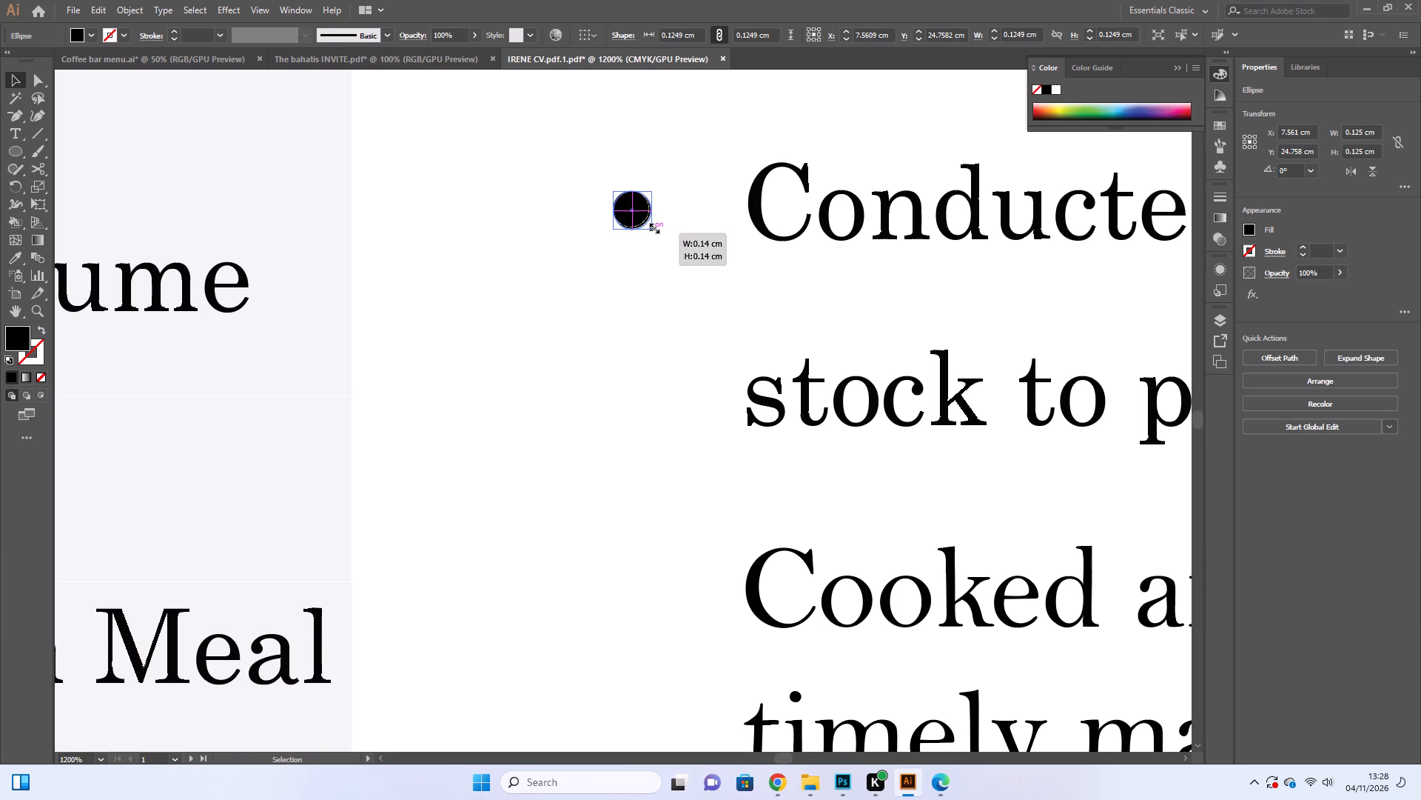
Move the resized circle back down beside the first line of the "Cooked and plated dishes" text.
left_click_drag(639, 214, 643, 587)
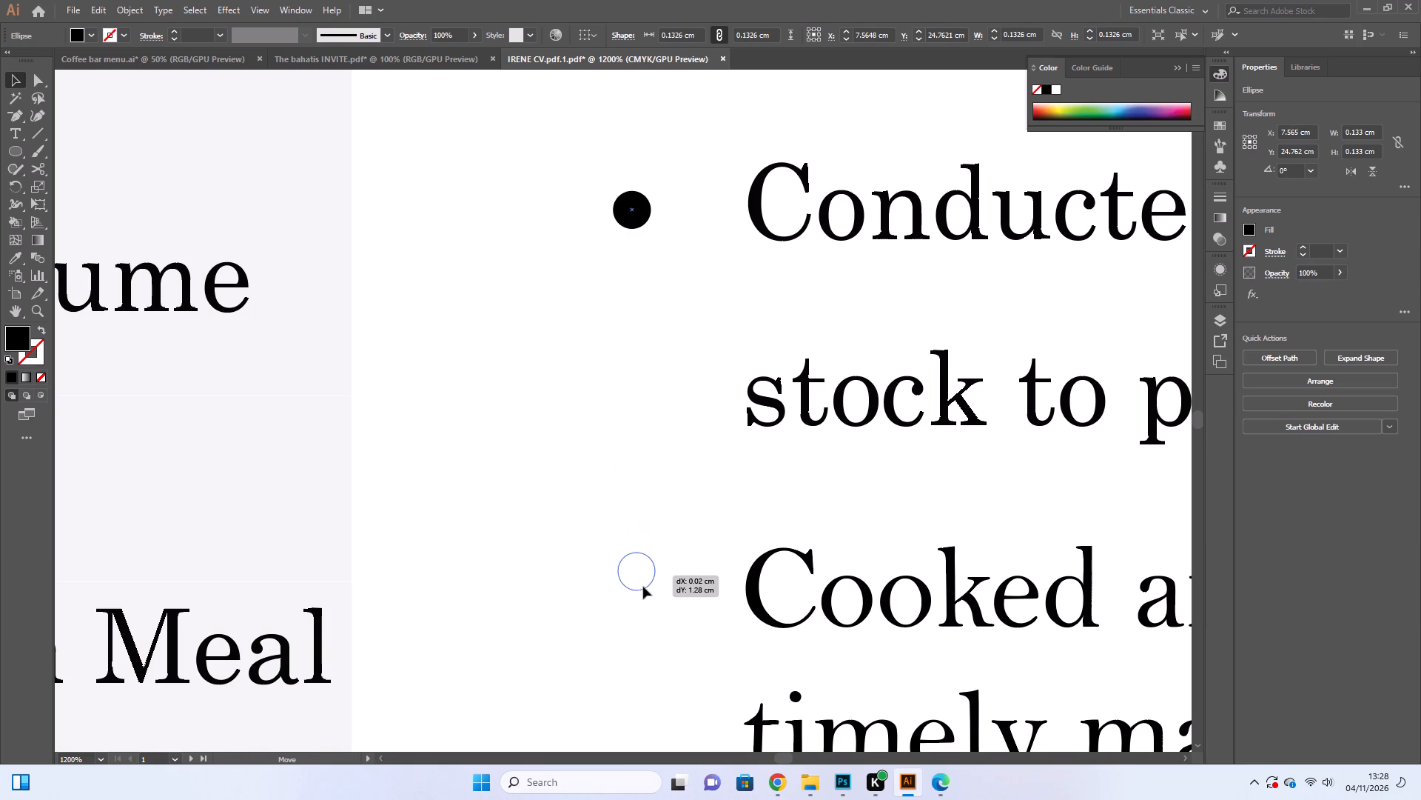
left_click_drag(643, 587, 643, 607)
left_click_drag(642, 607, 642, 596)
Examine the Nokra Riverine Hotel entry, both CV pages and the chat screenshot below page one.
key("ctrl+minus")
key("ctrl+minus")
key("ctrl+minus")
key("ctrl+minus")
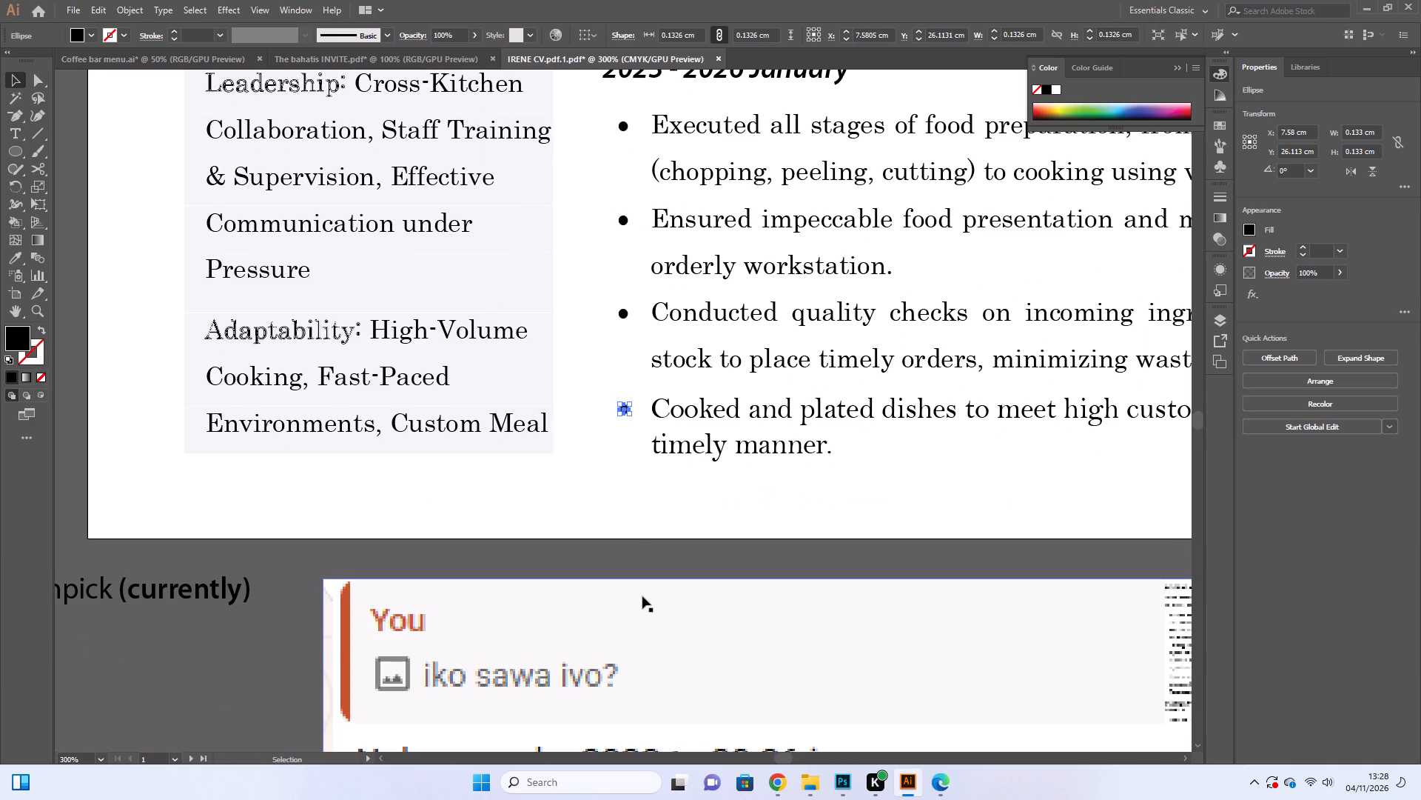
scroll(673, 435, "up", 10)
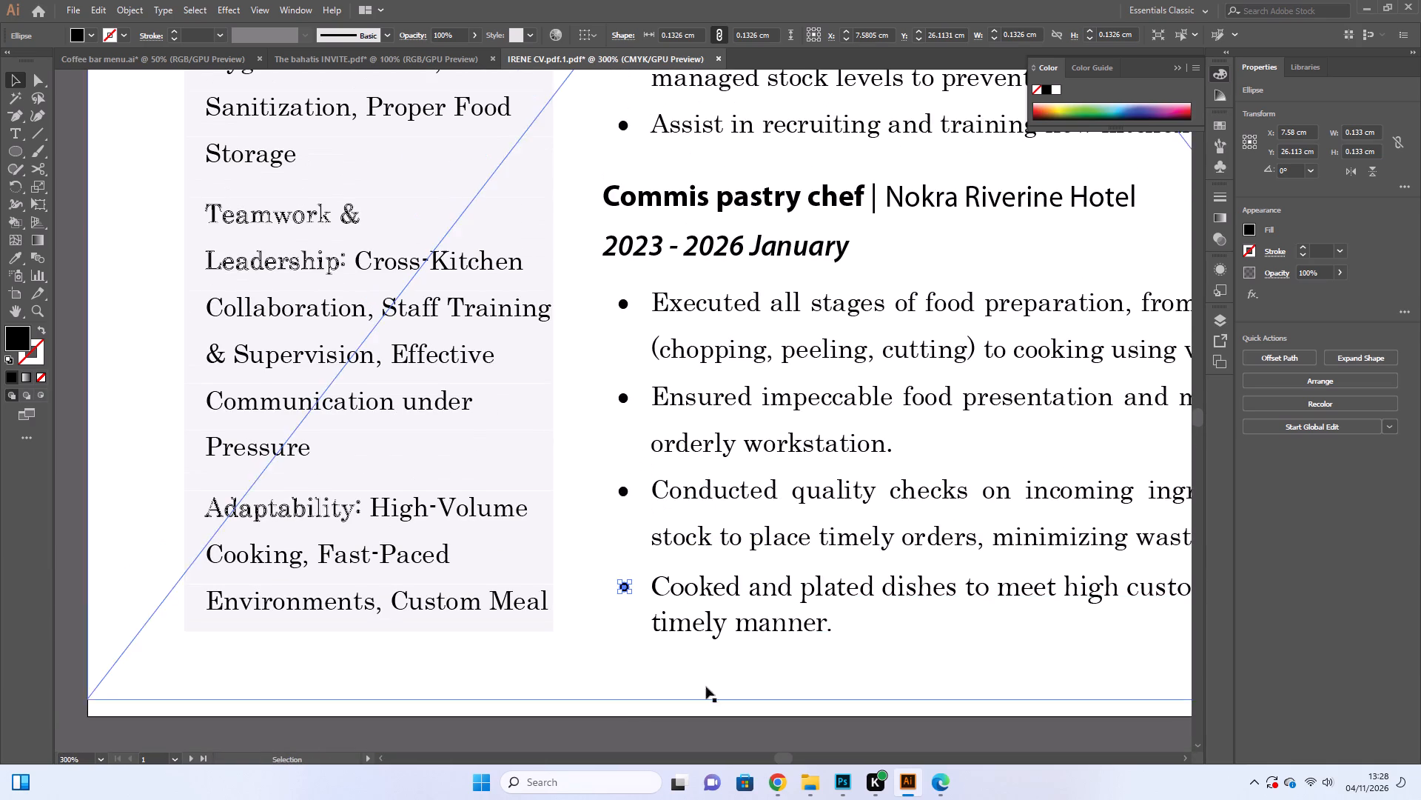
left_click(731, 757)
left_click(621, 641)
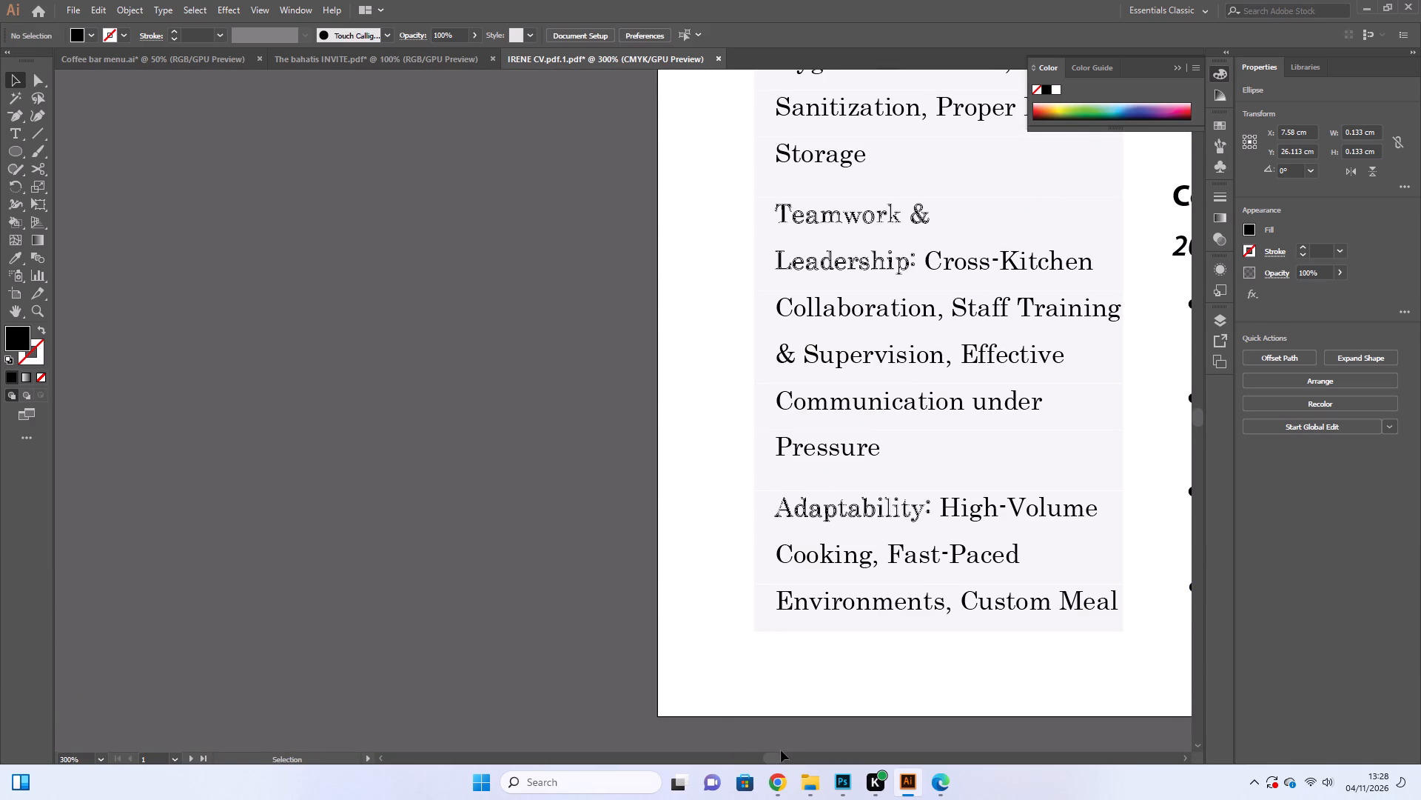
left_click_drag(776, 759, 802, 747)
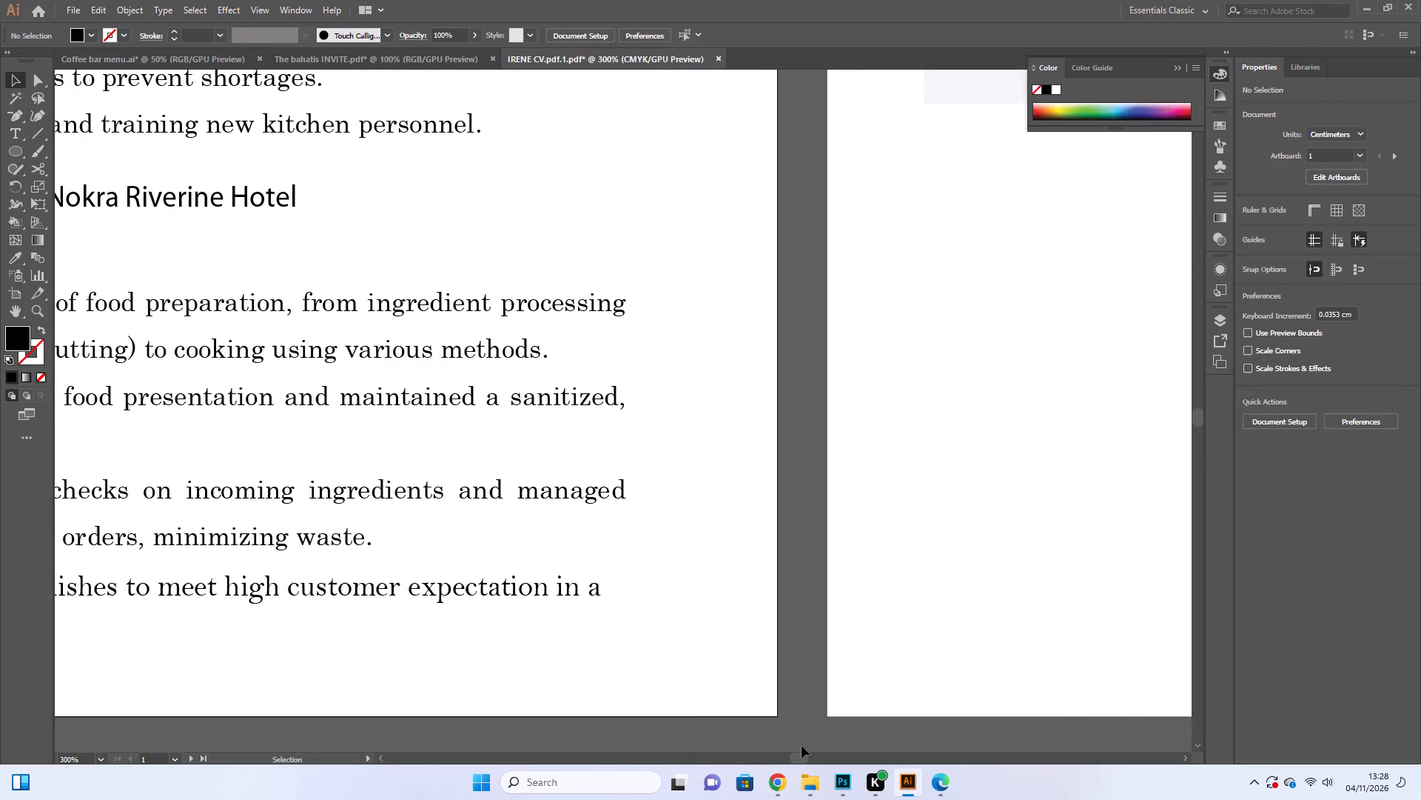
key("ctrl+minus")
key("ctrl+minus")
key("ctrl+minus")
key("ctrl+minus")
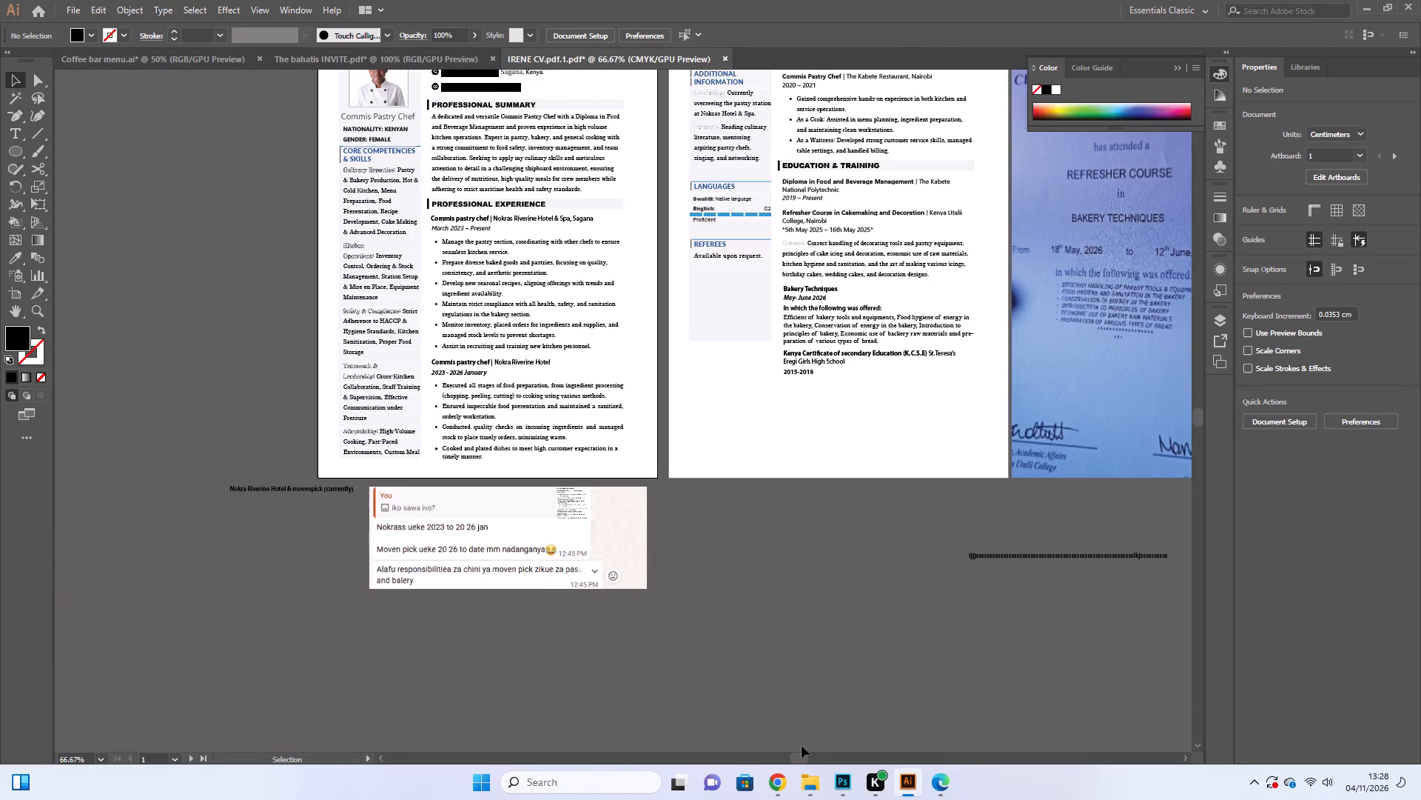
Move the overlapping "phoenicia Hotel, Kiambu" heading away from the Nokra Riverine Hotel heading to just above page two.
scroll(767, 646, "up", 4)
left_click(471, 433)
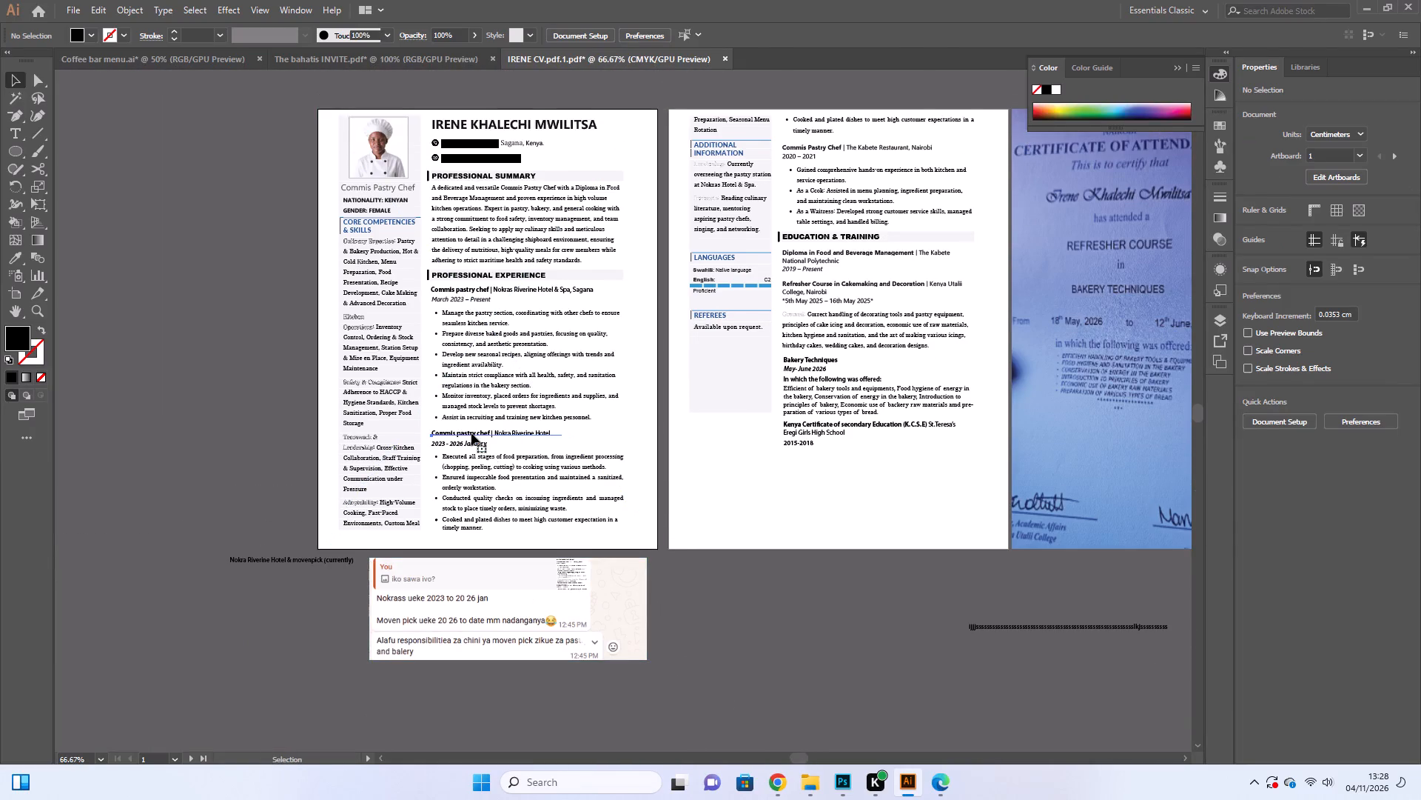
left_click_drag(471, 433, 799, 620, "alt")
scroll(799, 621, "up", 4)
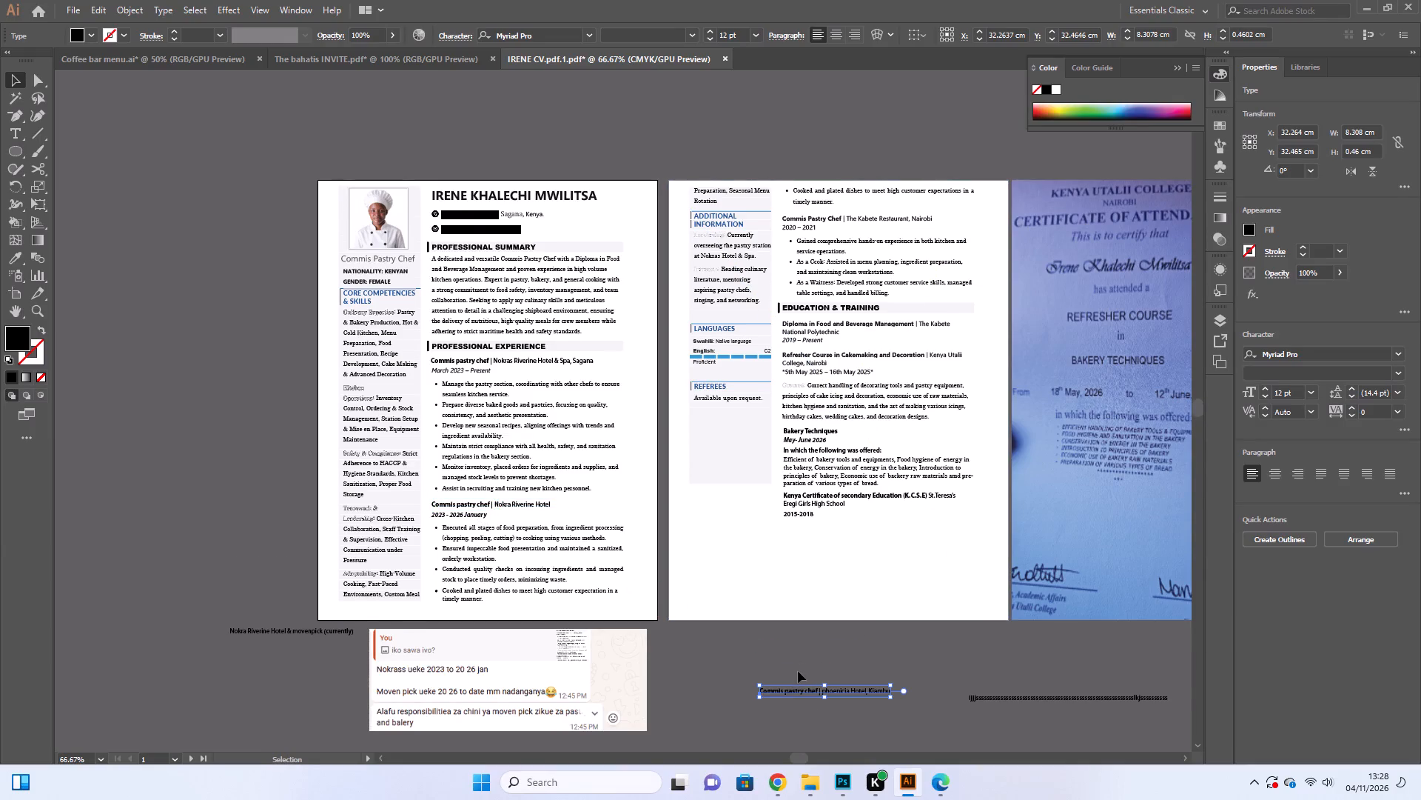
left_click_drag(796, 690, 870, 333)
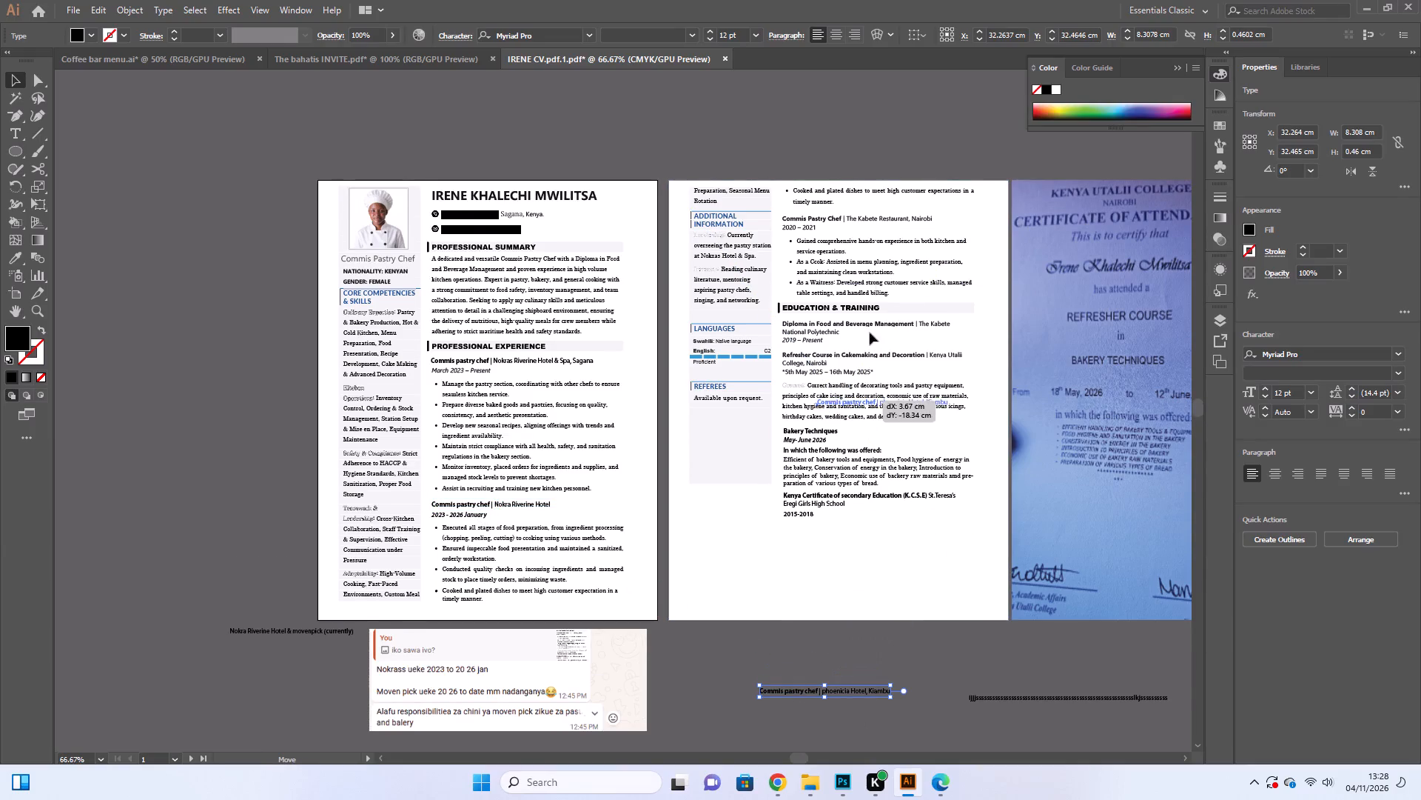
left_click_drag(870, 333, 828, 171)
Shift all of page two's contents straight down by about 0.8 cm to make room at the top.
key("ctrl+minus")
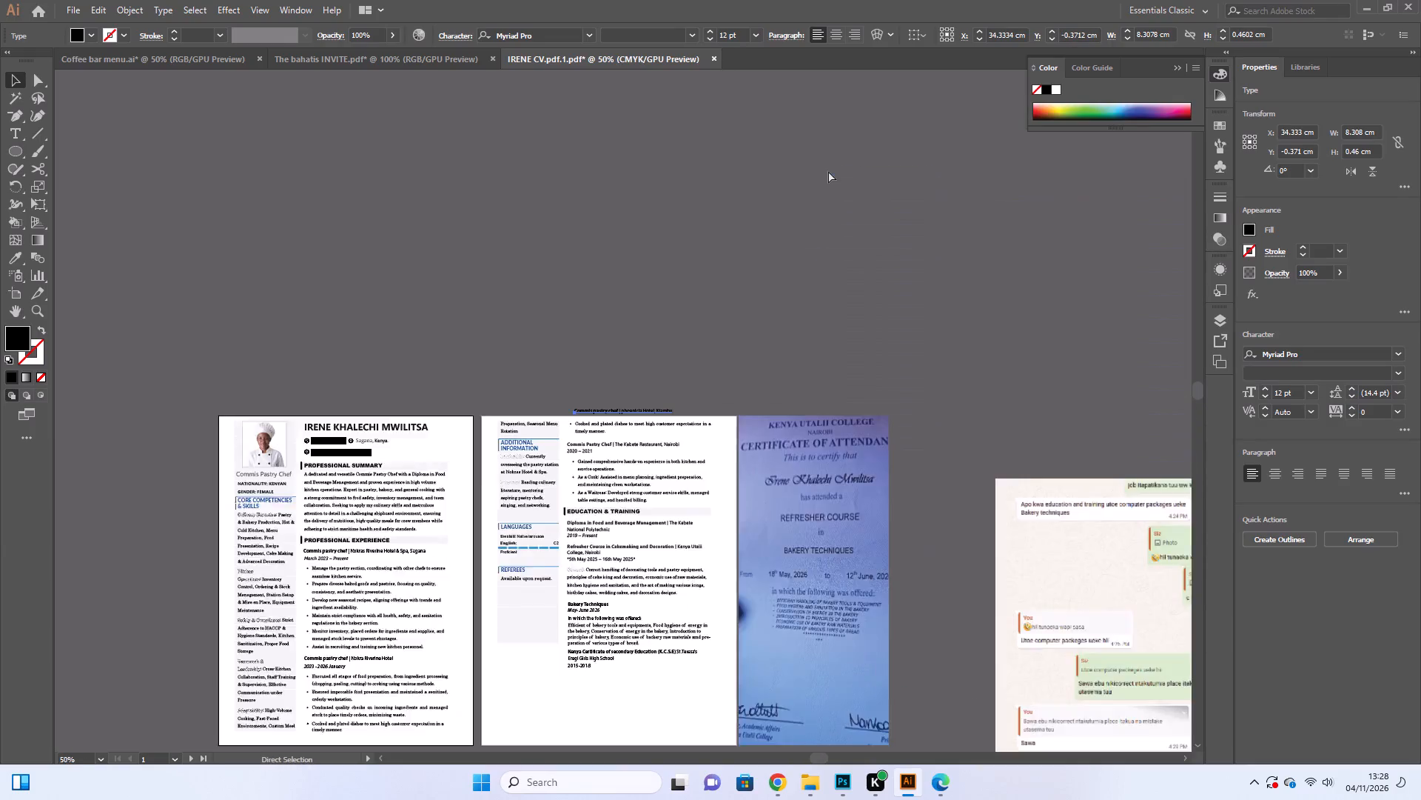
key("ctrl+minus")
key("ctrl+equal")
key("ctrl+equal")
key("ctrl+equal")
scroll(719, 218, "down", 7)
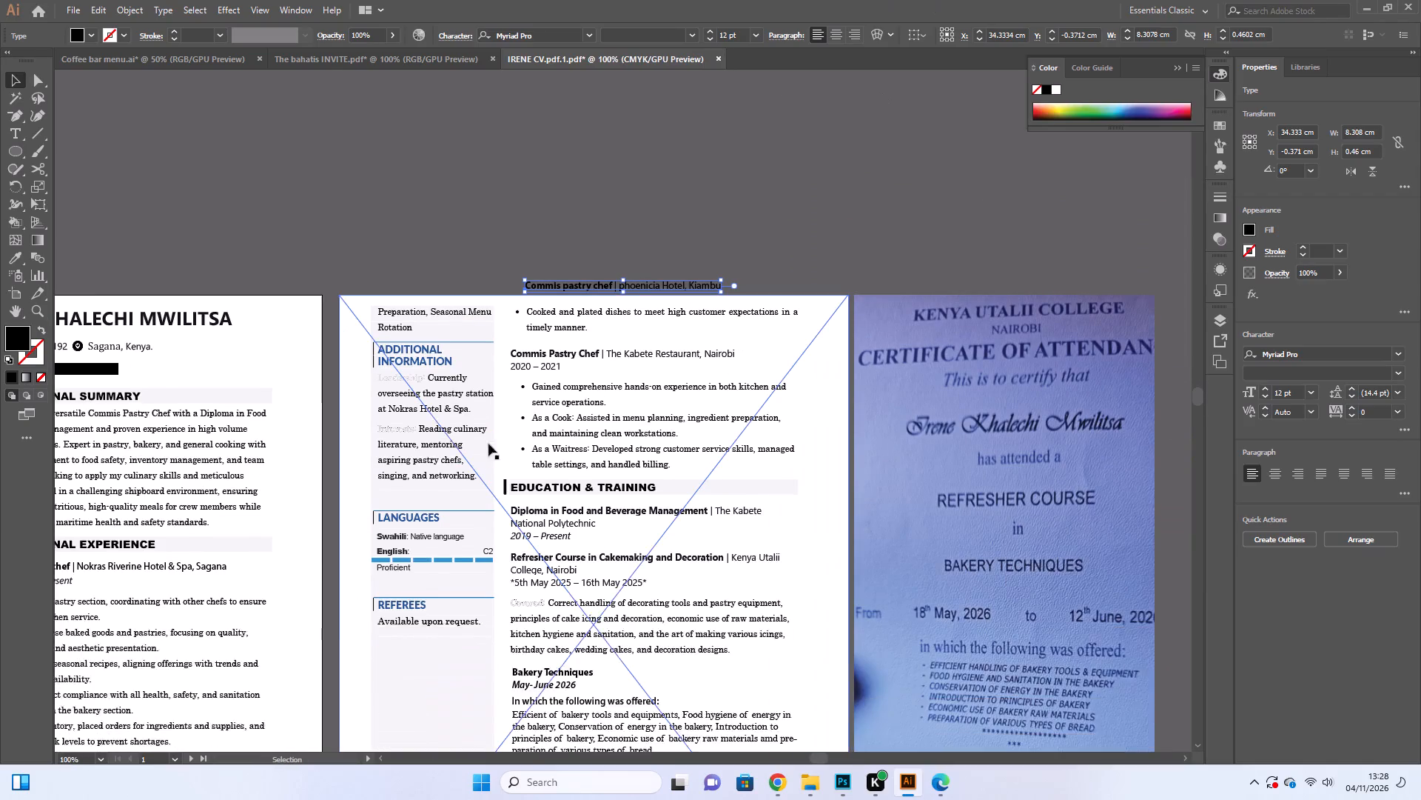
scroll(421, 416, "down", 4)
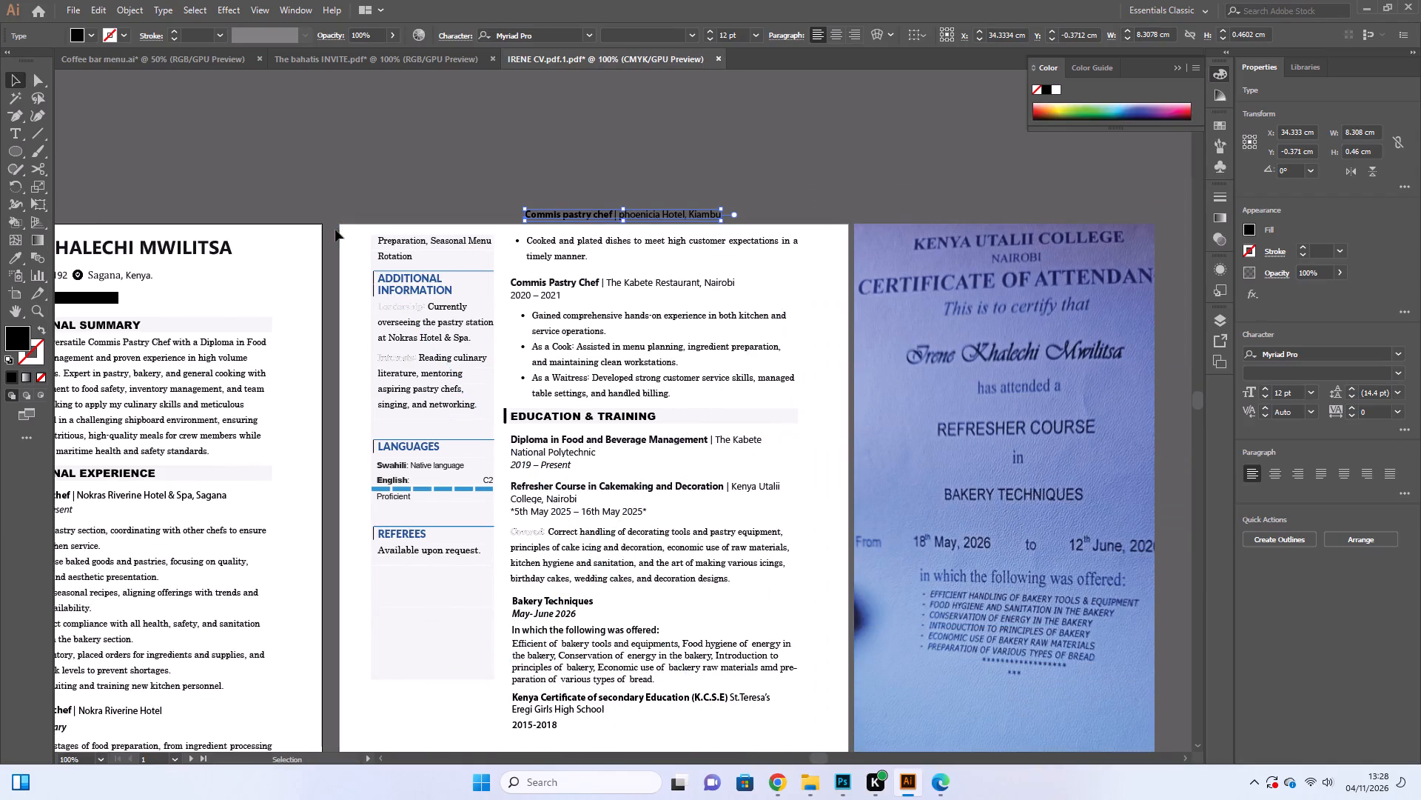
left_click_drag(335, 232, 833, 750)
scroll(816, 695, "down", 11)
key("Down")
key("Down")
key("Down")
key("Down")
key("Down")
key("Down")
key("Down")
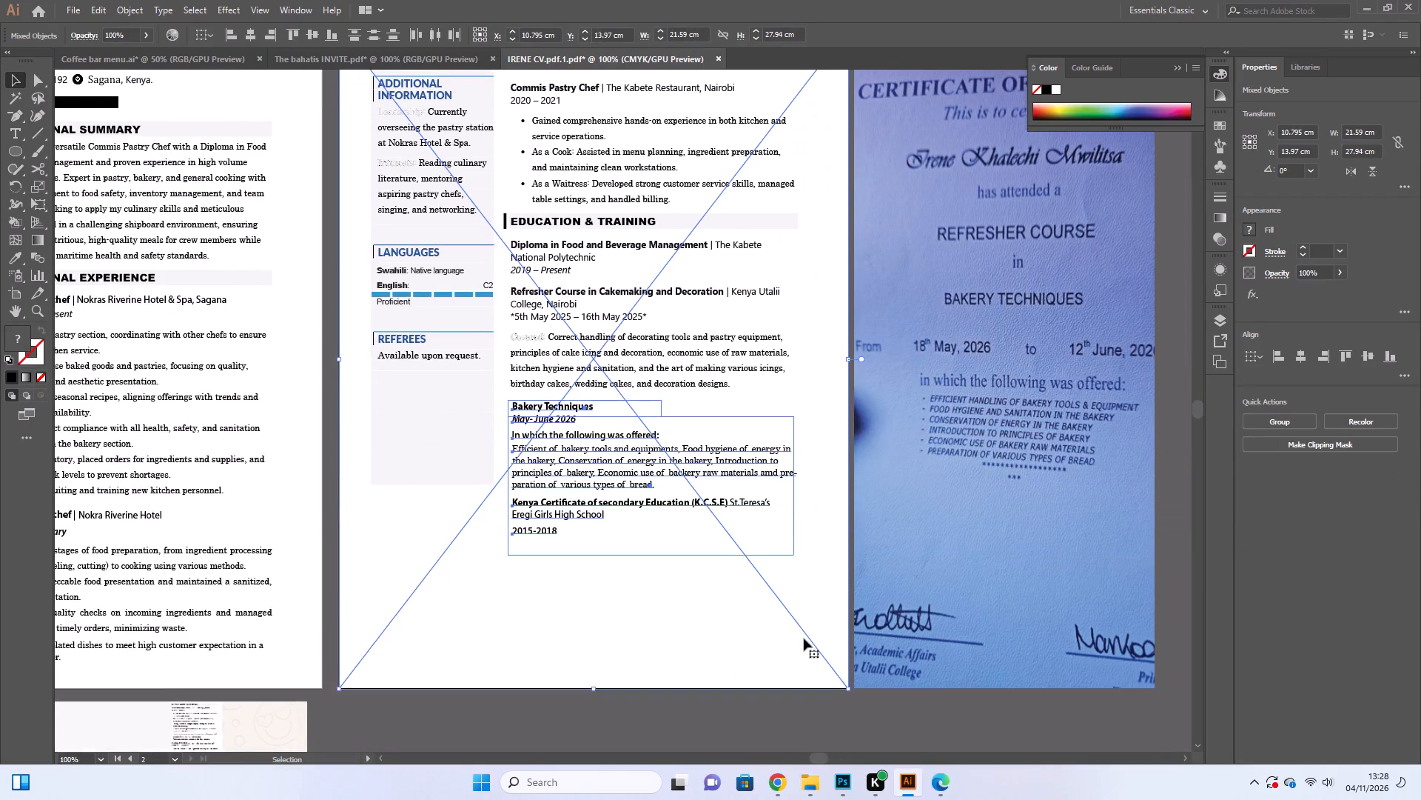
key("Down")
key("Down")
key("Down")
key("Down")
key("Down")
scroll(804, 636, "up", 3)
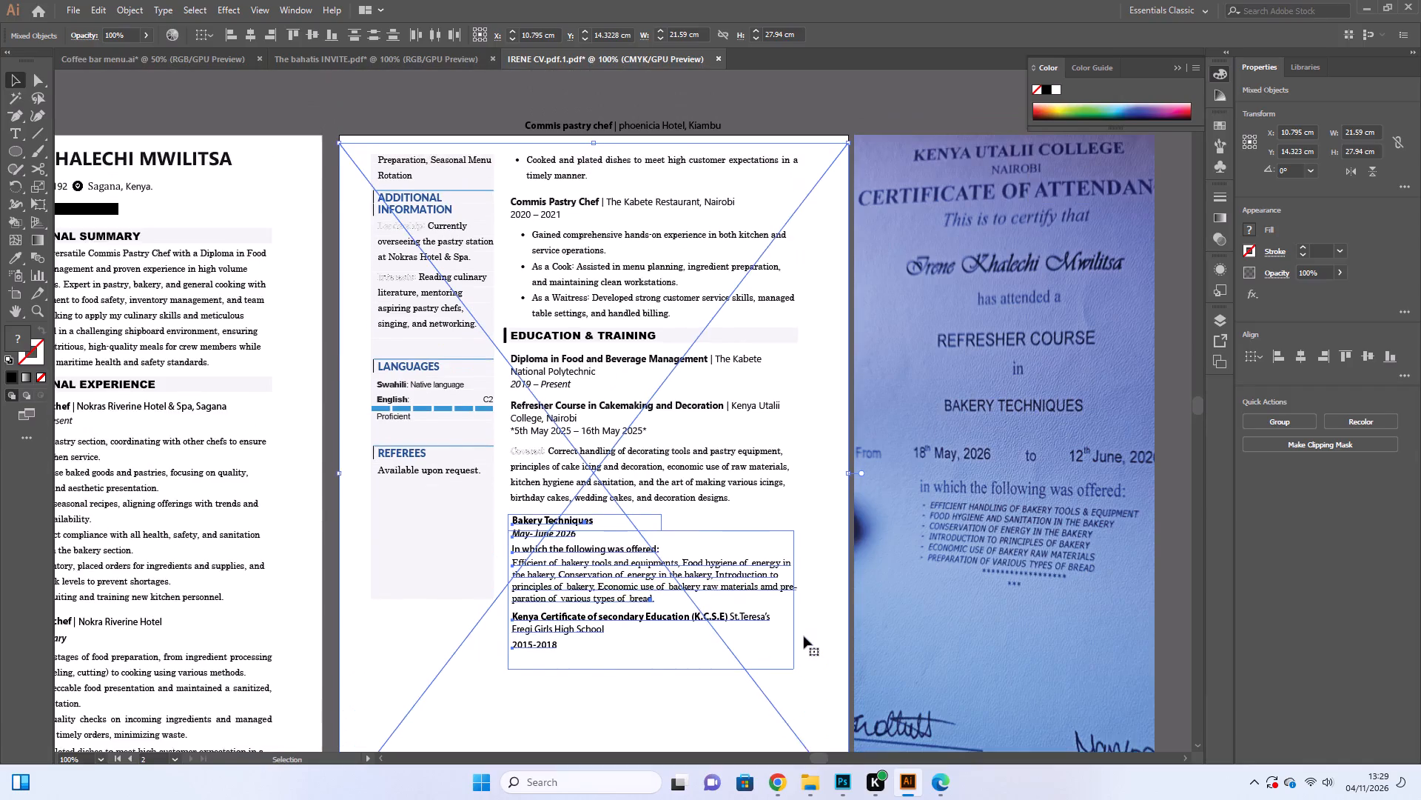
scroll(804, 636, "up", 5)
key("Down")
key("Down")
key("Down")
key("Down")
key("Down")
key("Down")
key("Down")
key("Down")
key("Down")
key("Down")
key("Down")
key("Down")
key("Down")
key("Down")
key("Down")
key("Down")
key("Down")
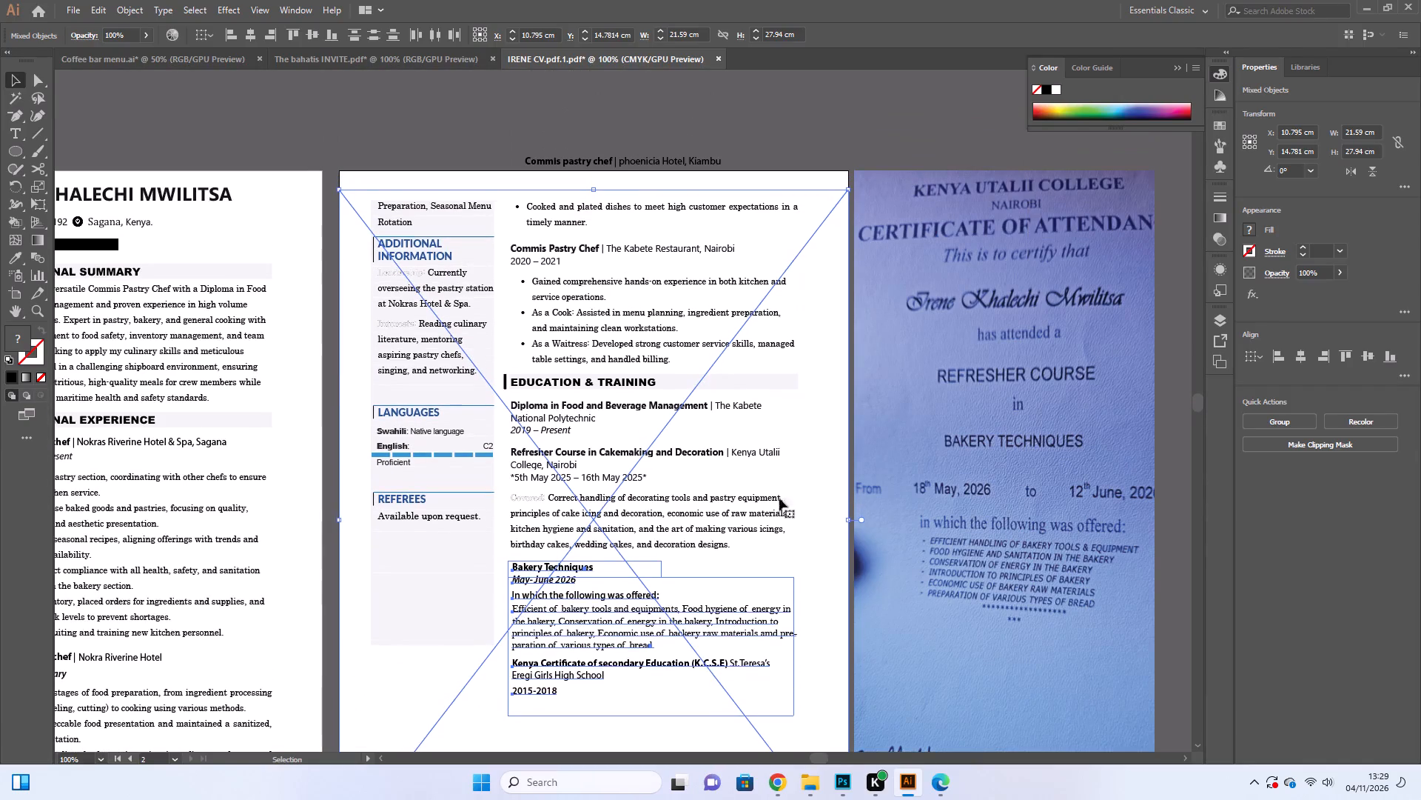
key("Up")
key("Up")
left_click(443, 129)
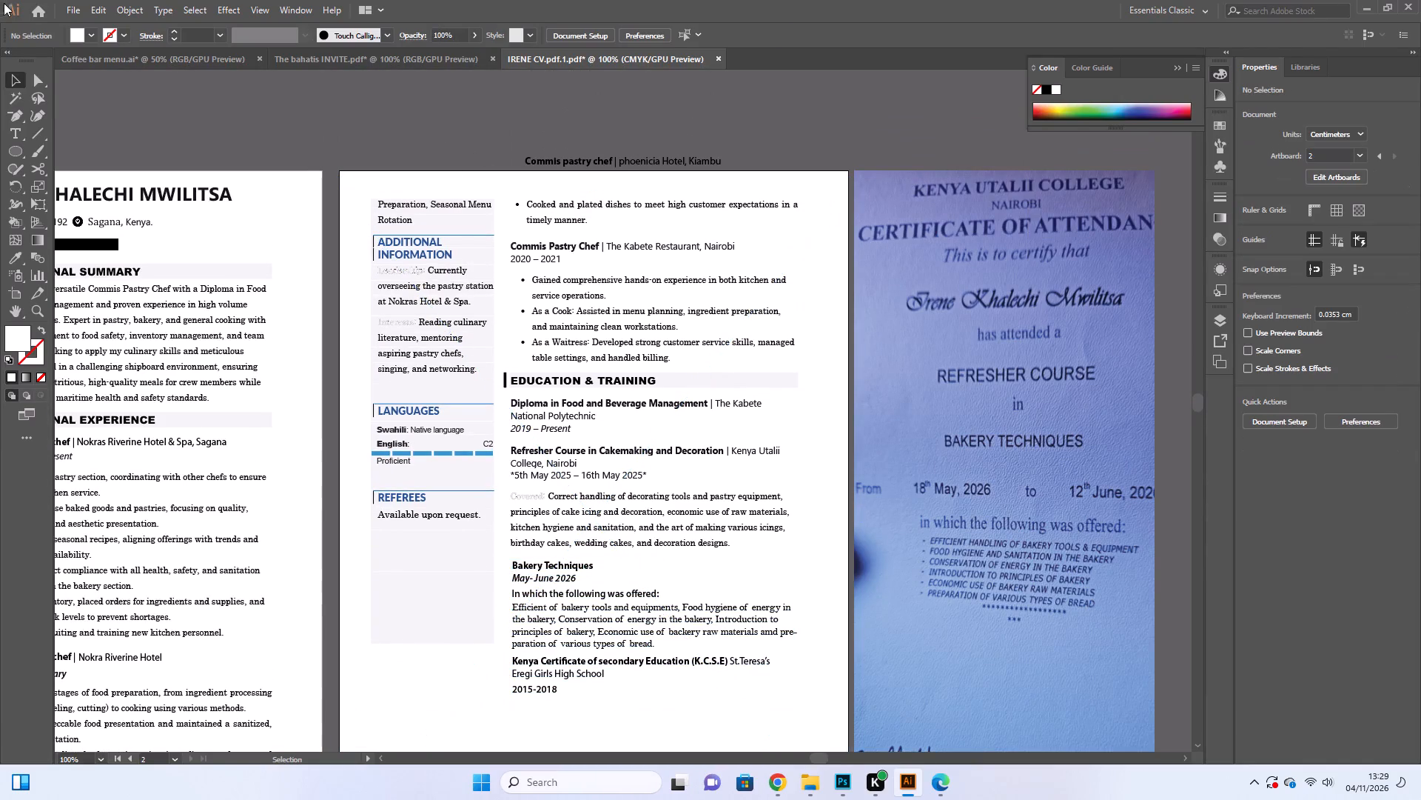
Cover the "Cooked and plated dishes" bullet at the top of page two with a white rectangle about 12.6 by 1.5 cm.
right_click(19, 147)
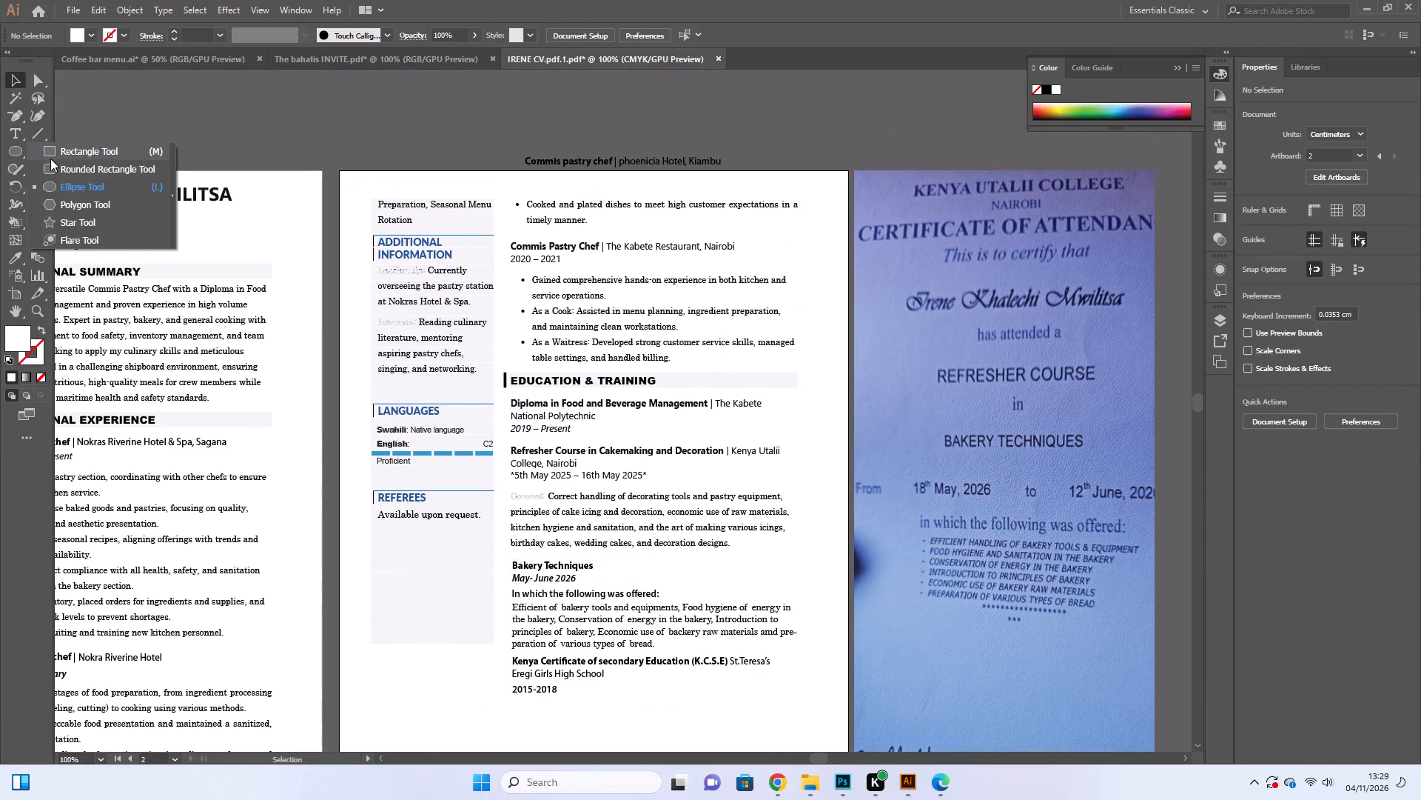
left_click(50, 155)
left_click_drag(513, 195, 741, 221)
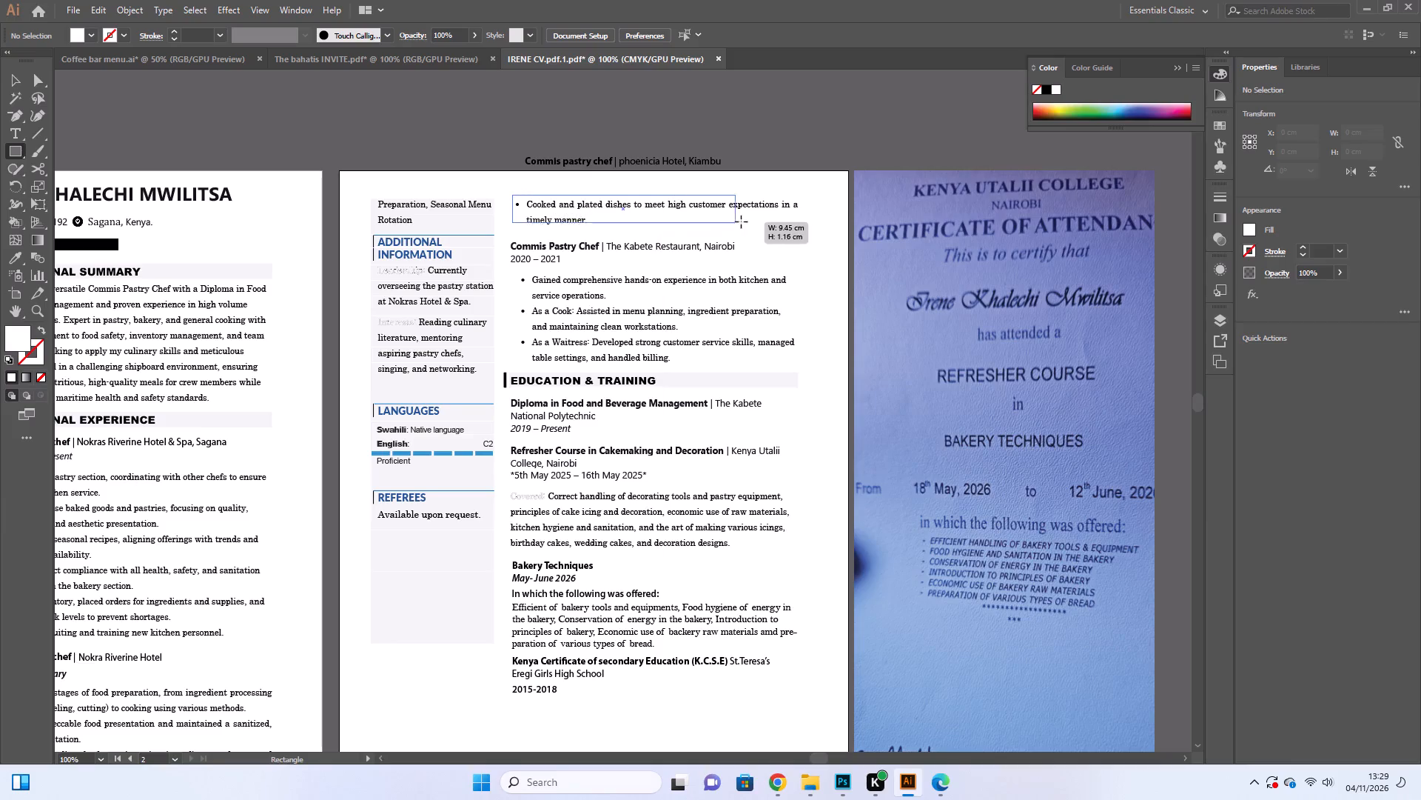
left_click_drag(741, 221, 810, 230)
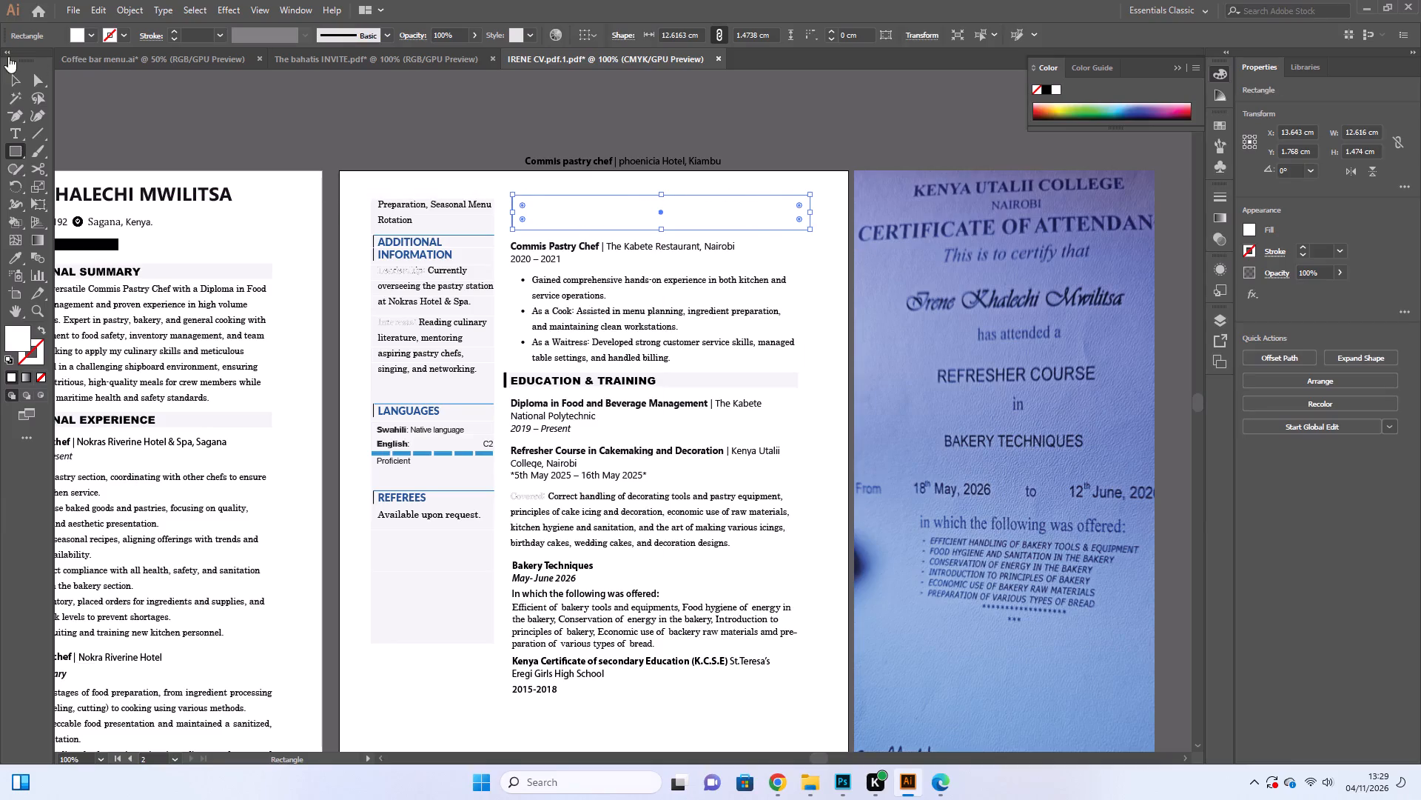
left_click(14, 80)
left_click(216, 97)
Place the "Commis pastry chef | phoenicia Hotel, Kiambu" heading at the top of page two, left-aligned with the Kabete Restaurant heading.
left_click_drag(620, 161, 621, 192)
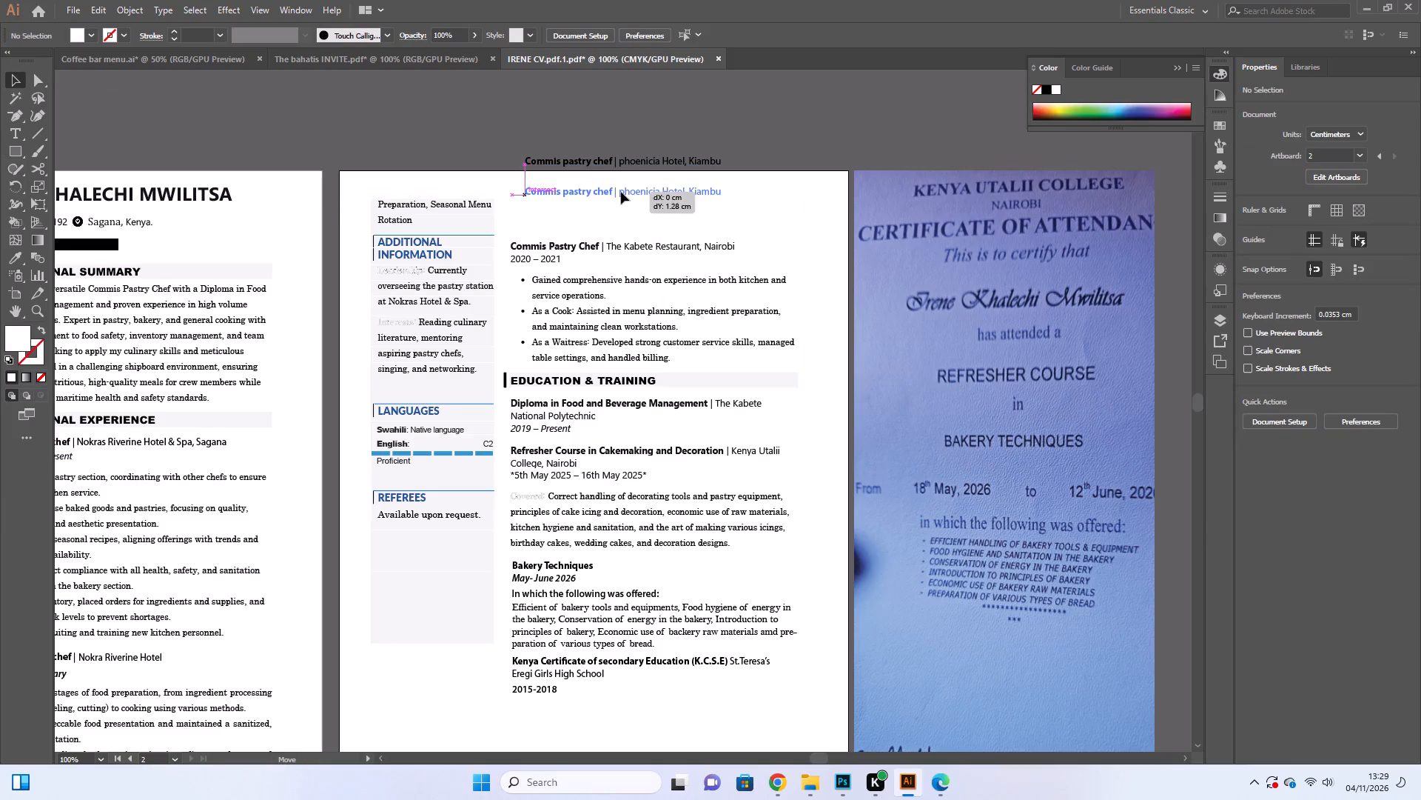
left_click_drag(621, 192, 611, 190)
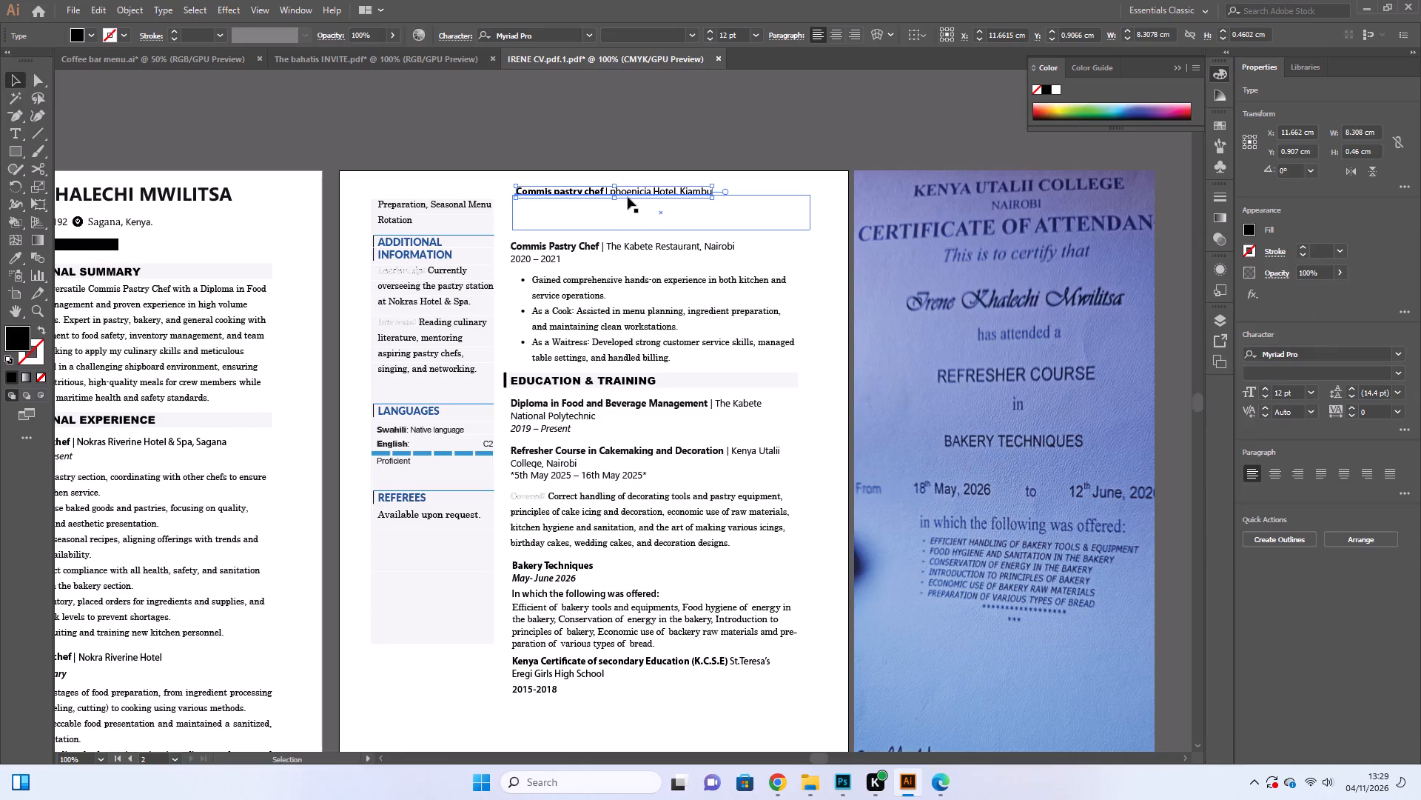
key("Left")
key("Left")
key("Left")
key("Left")
key("Left")
key("Left")
key("Left")
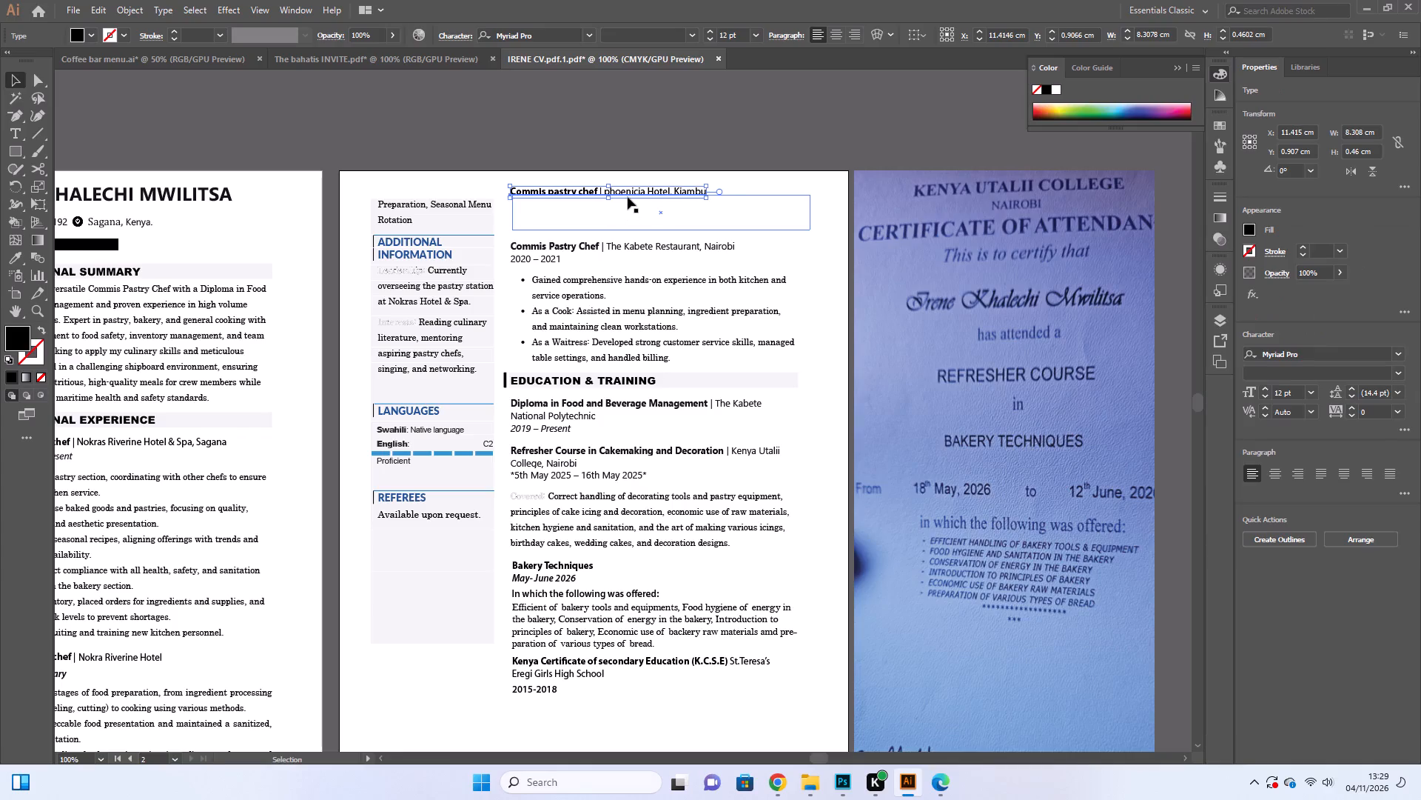
key("Left")
left_click(546, 144)
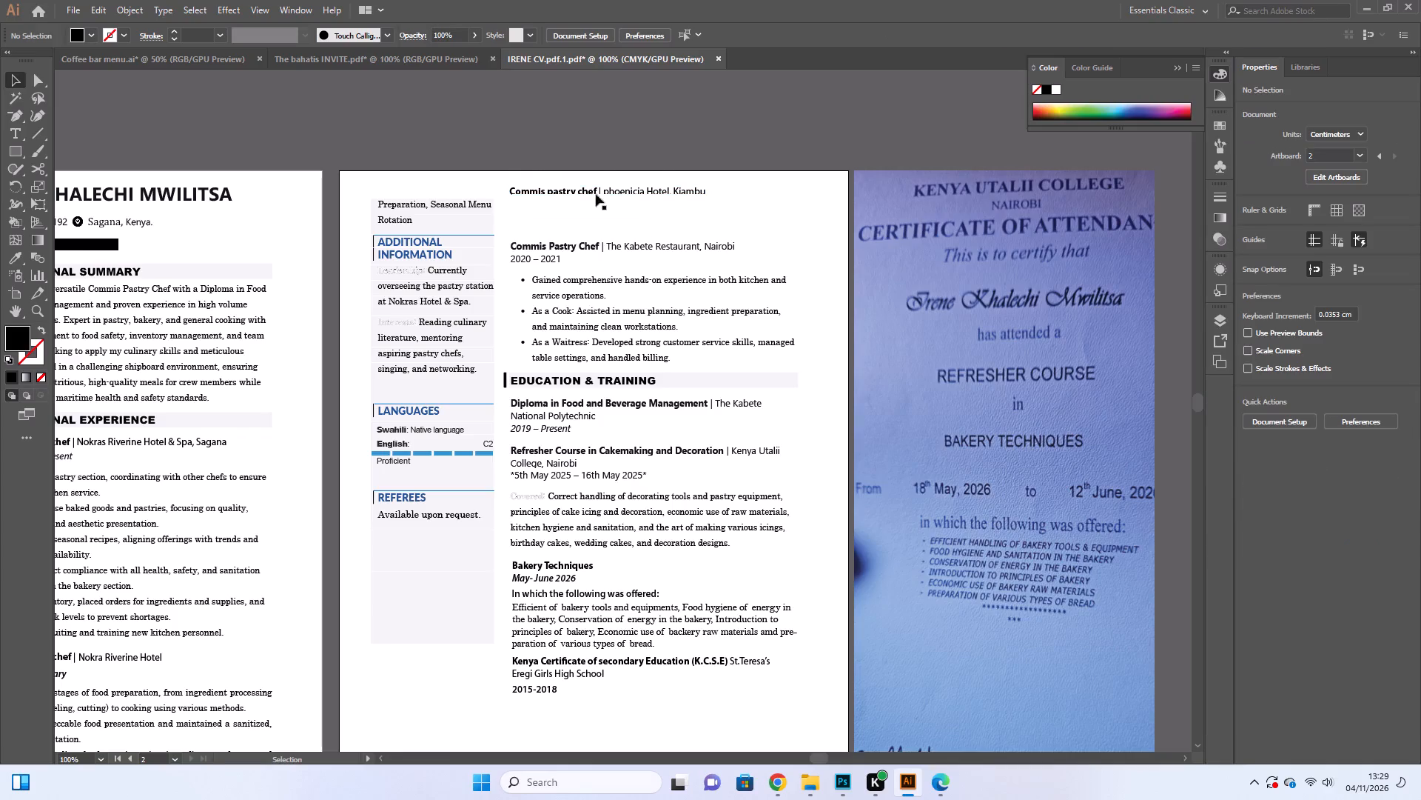
Bring the phoenicia Hotel heading to the front, above the white rectangle.
left_click(624, 186)
left_click(581, 186)
left_click(570, 191)
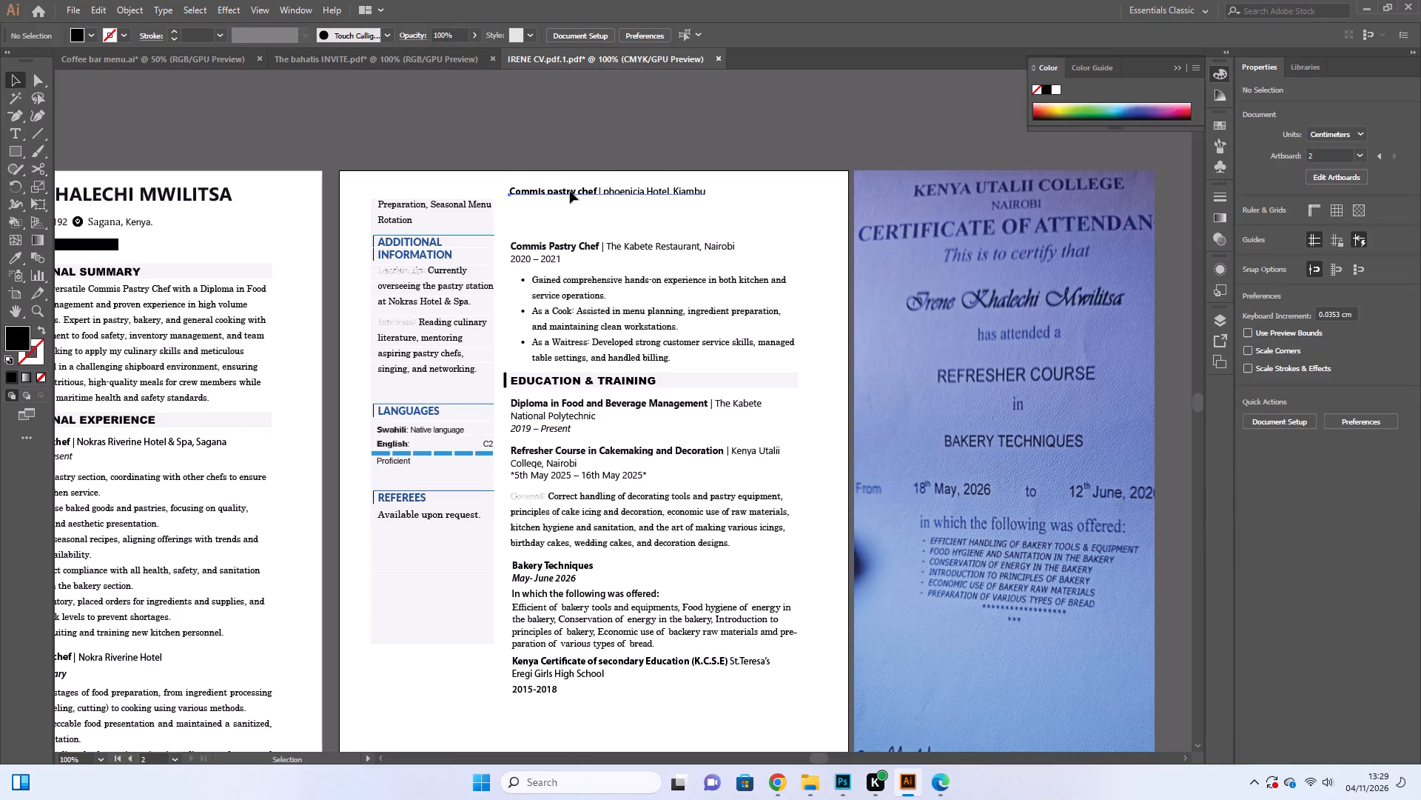
right_click(570, 191)
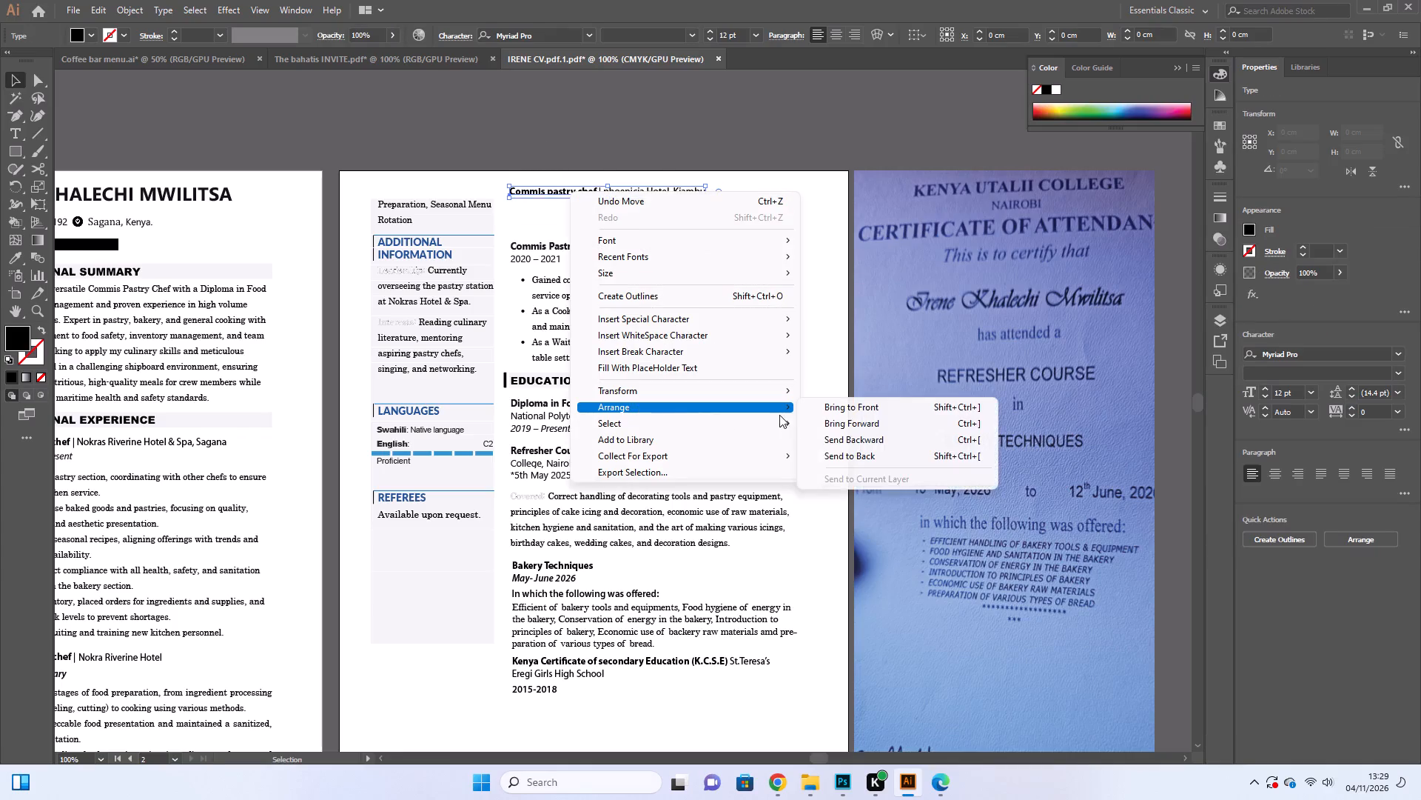
left_click(805, 413)
left_click(651, 109)
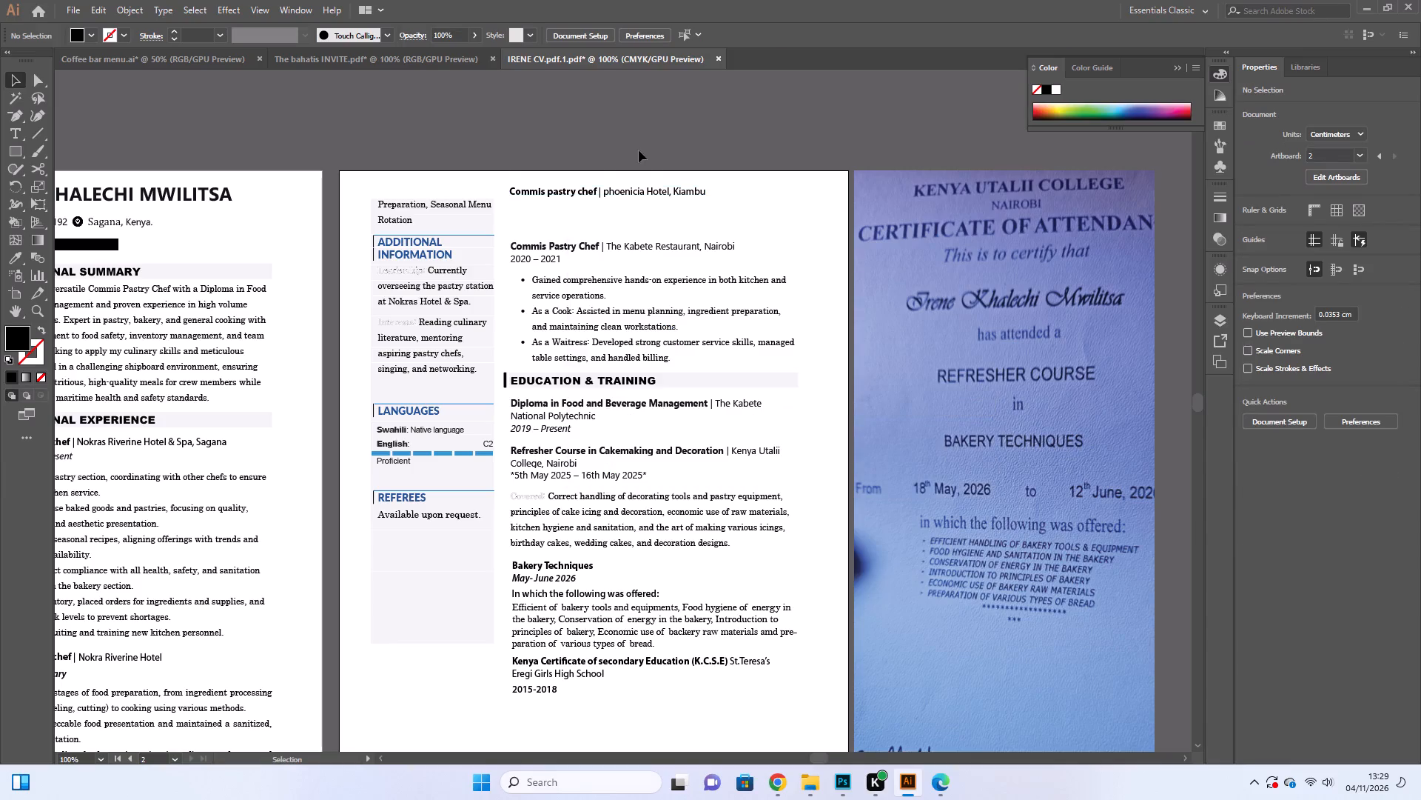
Examine the page-one experience entries and the chat screenshot for the Movenpick job's details.
left_click(651, 190)
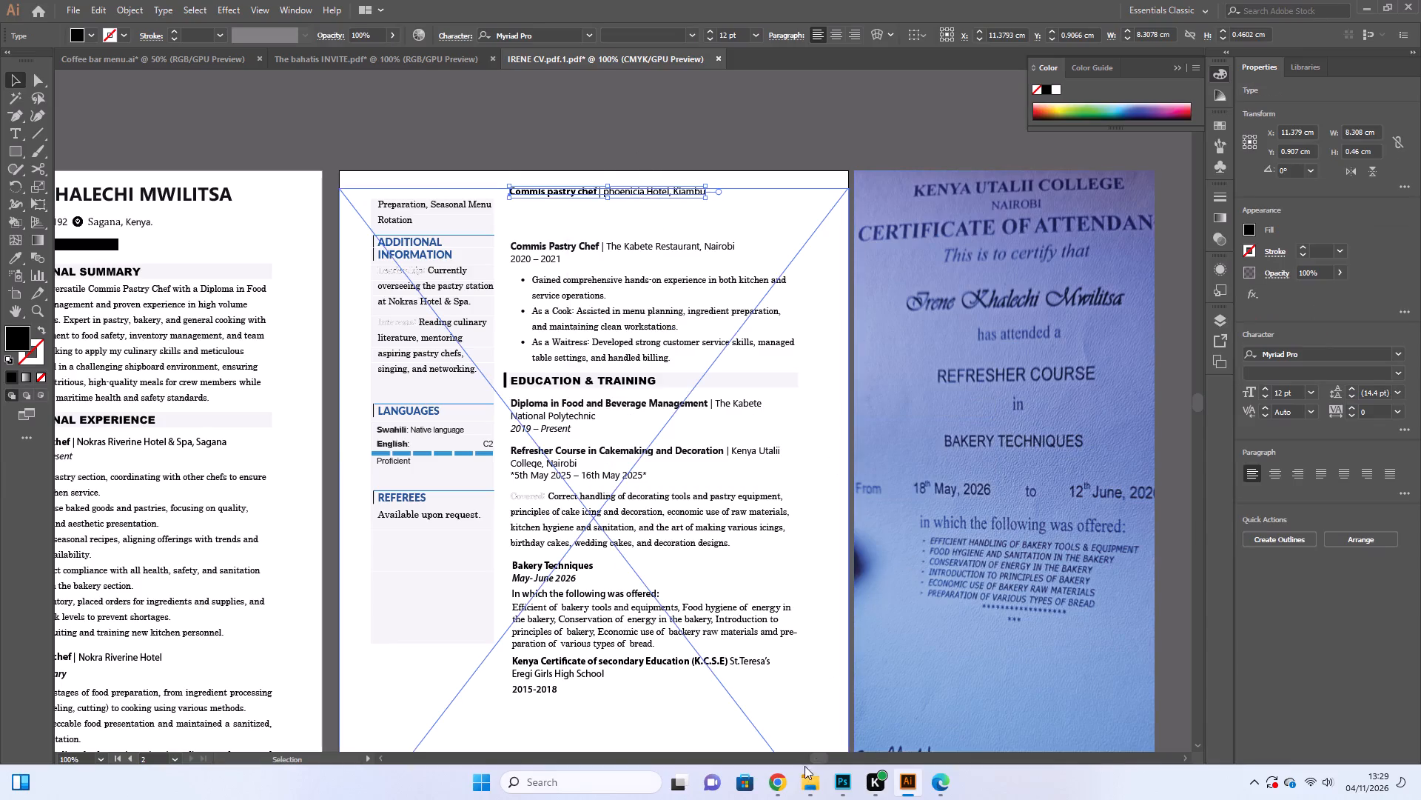
left_click_drag(824, 756, 821, 756)
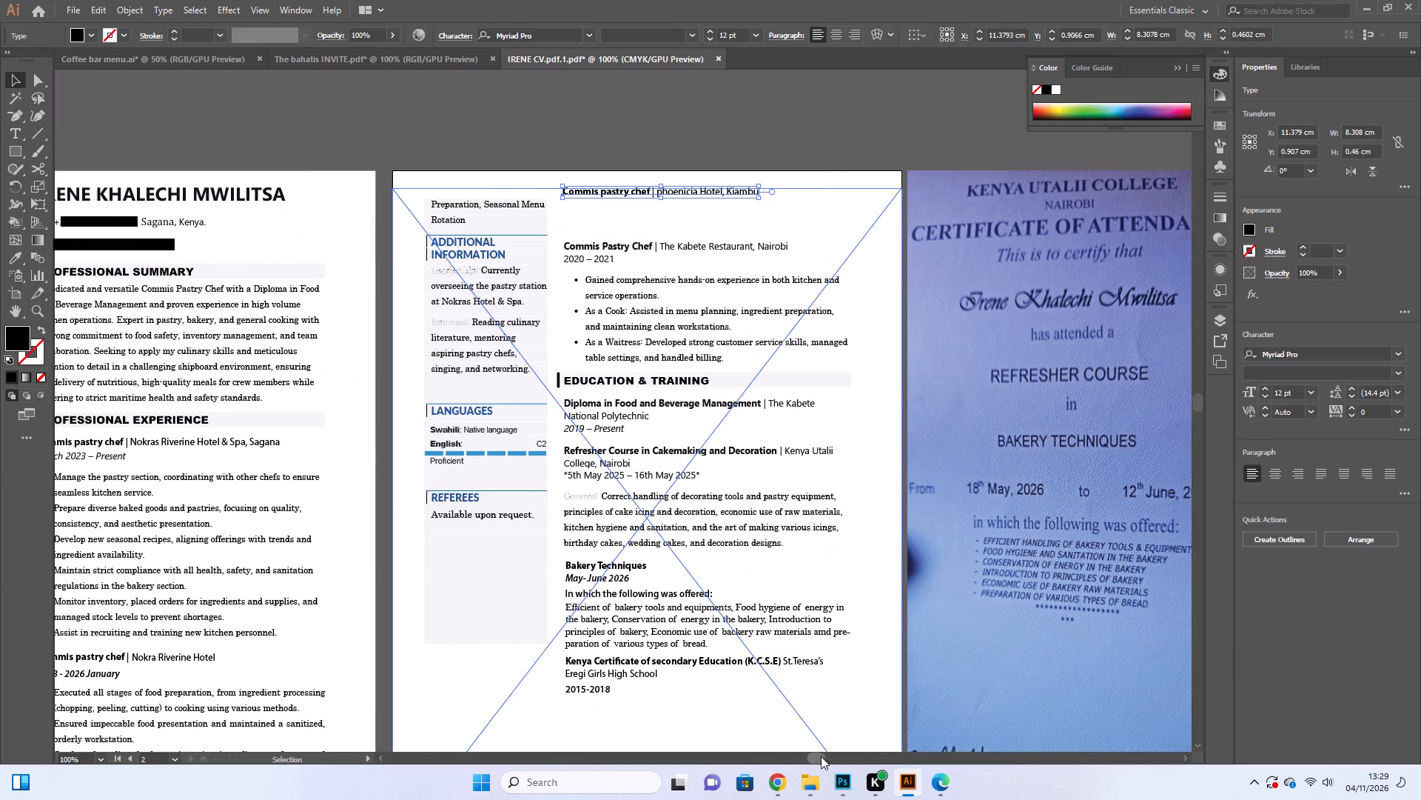
left_click_drag(821, 756, 811, 752)
scroll(536, 585, "down", 3)
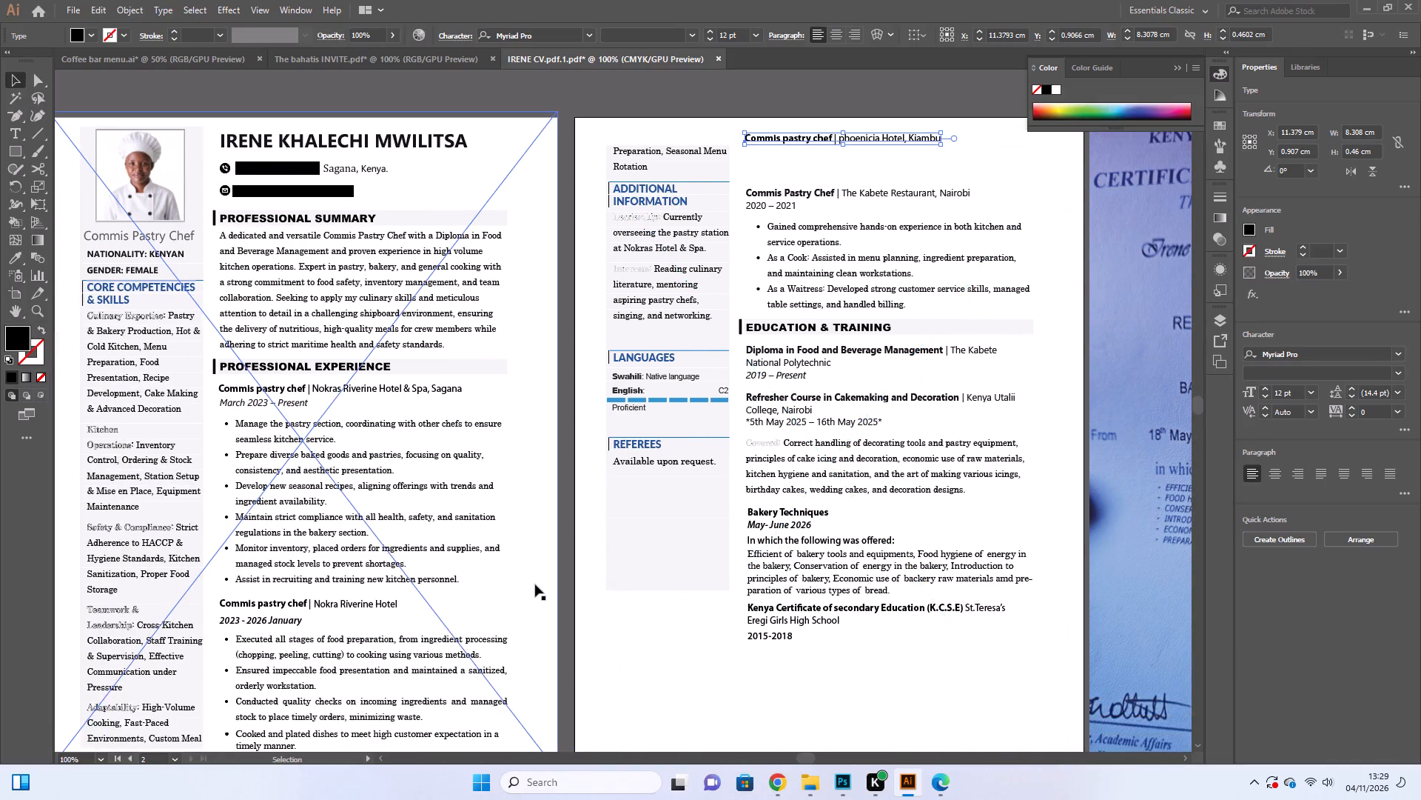
scroll(535, 584, "down", 13)
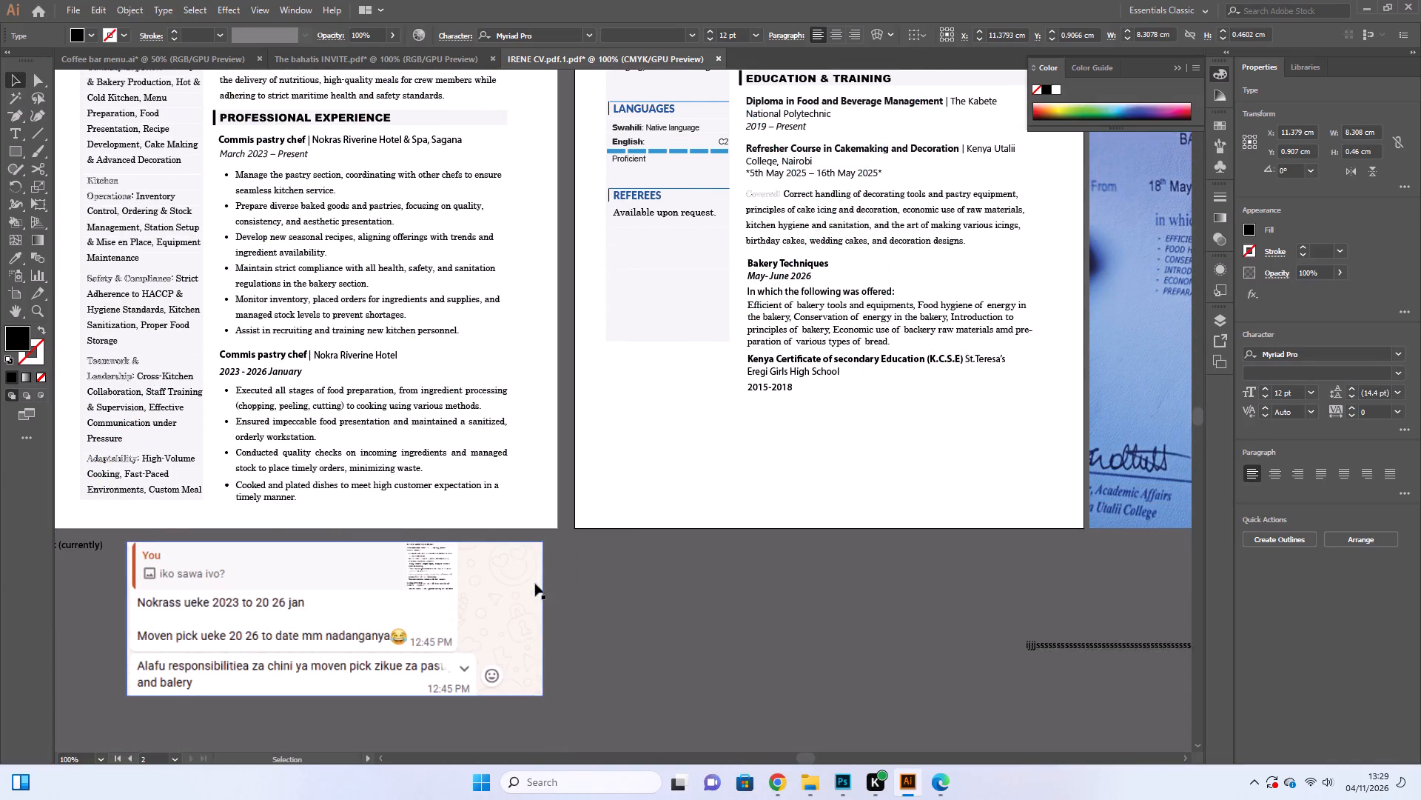
scroll(535, 584, "down", 3)
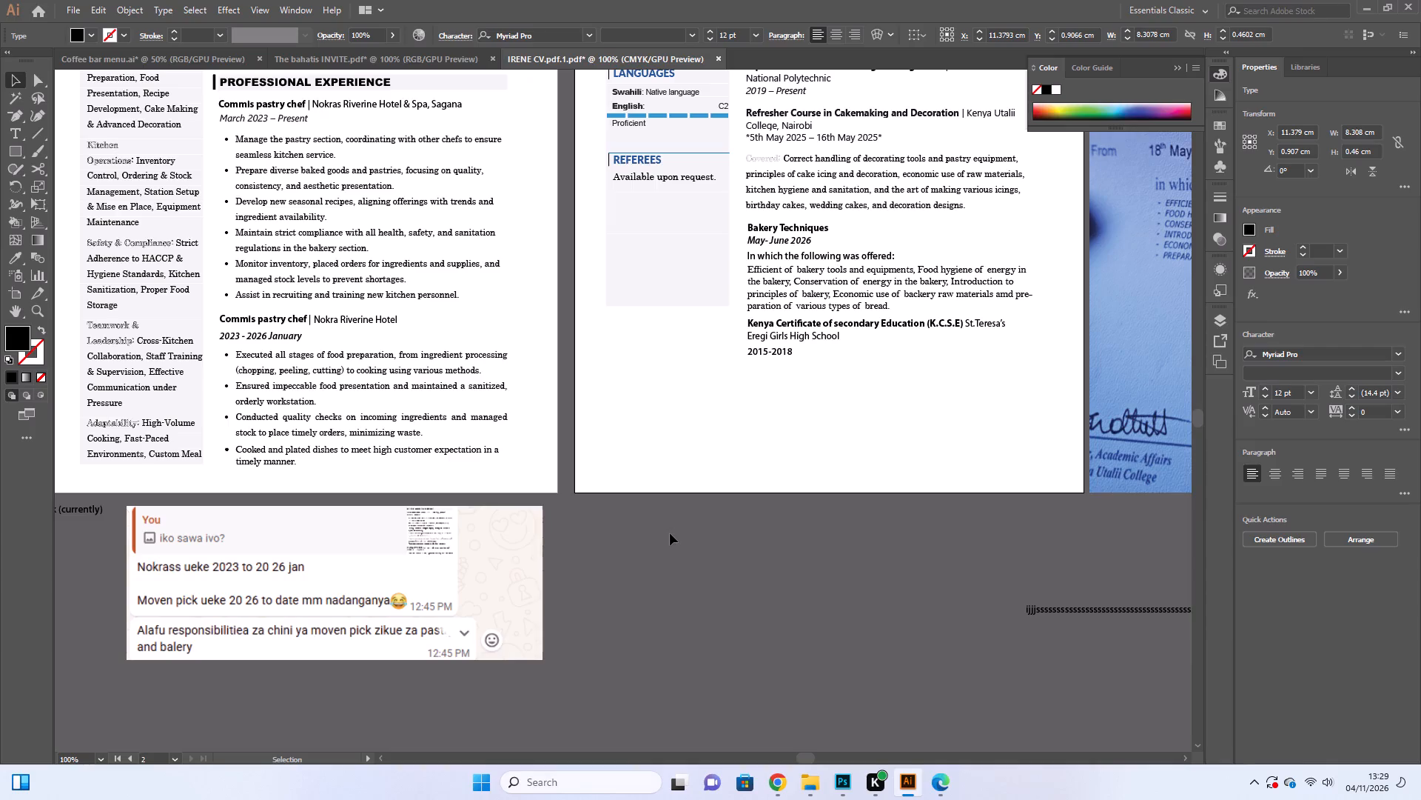
scroll(670, 533, "up", 1)
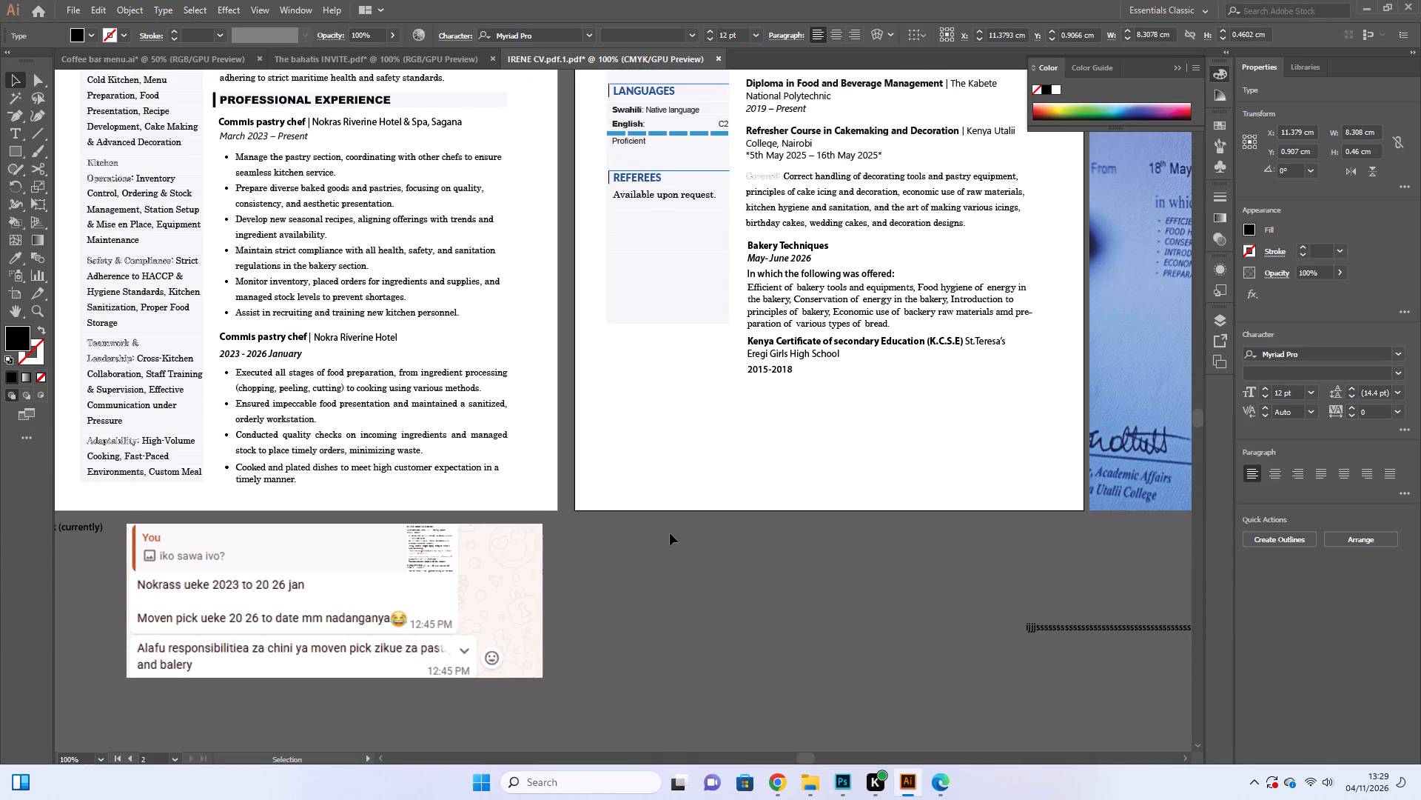
scroll(670, 533, "up", 20)
scroll(670, 533, "up", 1)
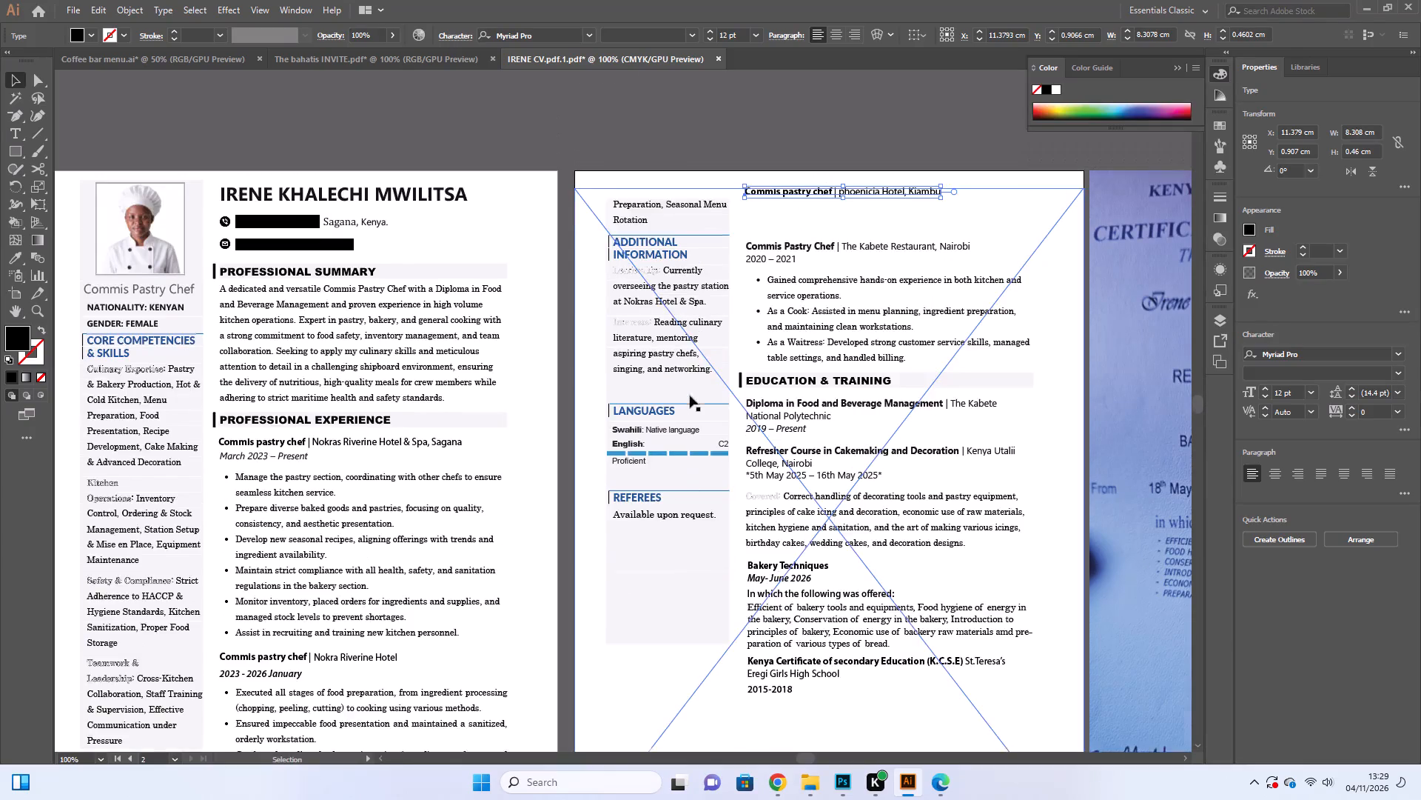
scroll(690, 396, "up", 1)
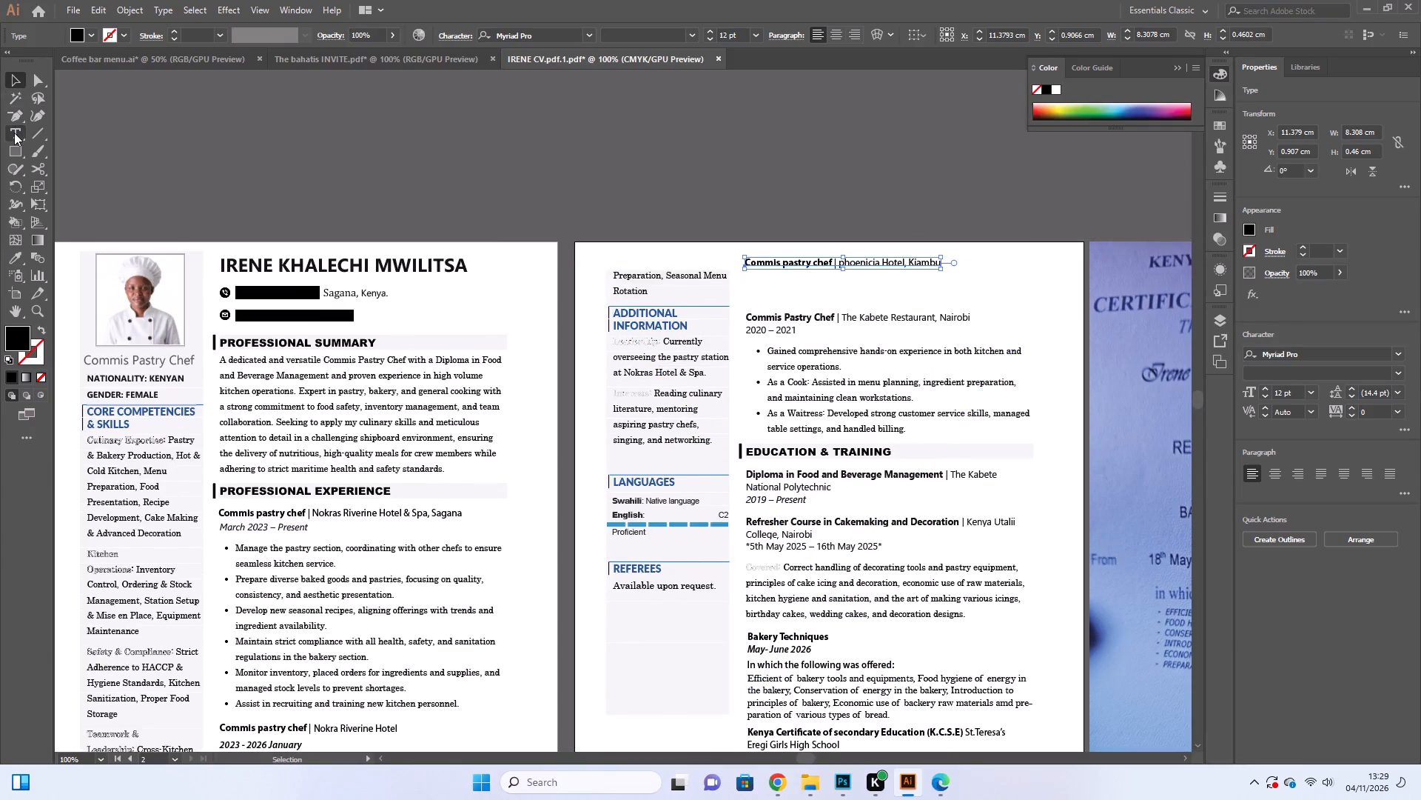
Replace "phoenicia Hotel, Kiambu" in the heading at the top of page two with "Moven pick 2026".
left_click(14, 133)
scroll(271, 260, "down", 8)
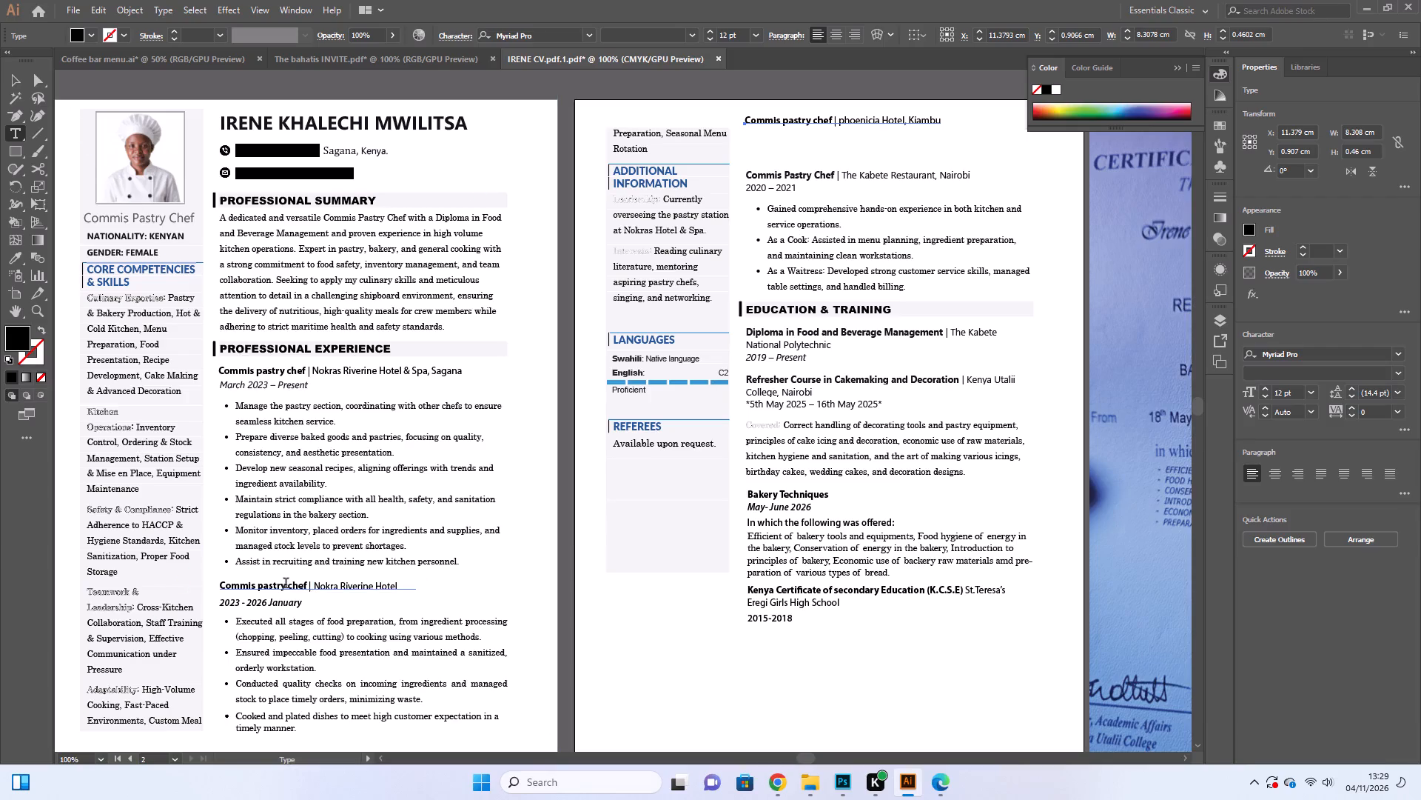
scroll(671, 523, "up", 5)
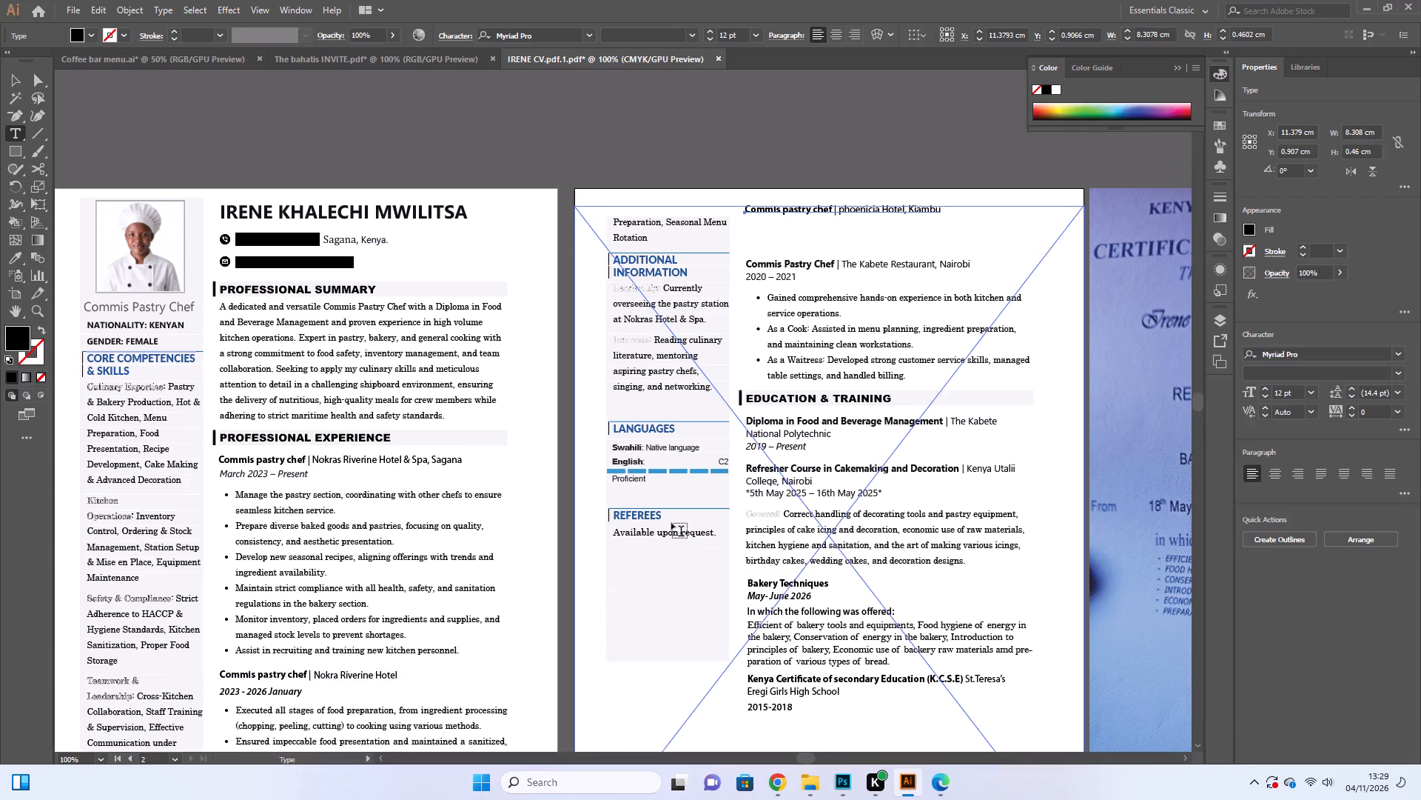
left_click(940, 210)
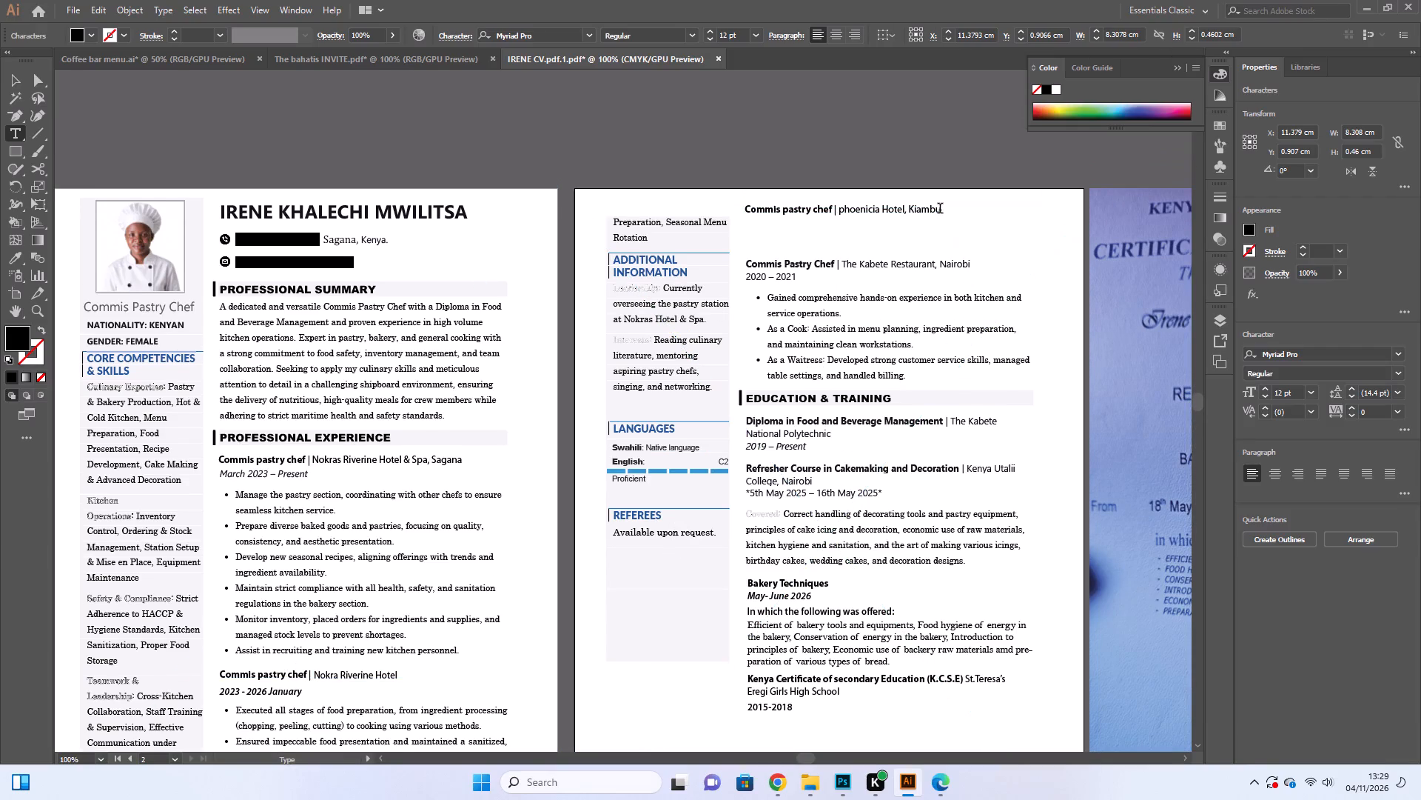
key("BackSpace")
key("BackSpace")
key("BackSpace")
key("BackSpace")
key("BackSpace")
key("BackSpace")
key("BackSpace")
key("BackSpace")
key("BackSpace")
key("BackSpace")
key("BackSpace")
key("BackSpace")
key("BackSpace")
key("BackSpace")
key("BackSpace")
key("BackSpace")
key("BackSpace")
key("BackSpace")
key("BackSpace")
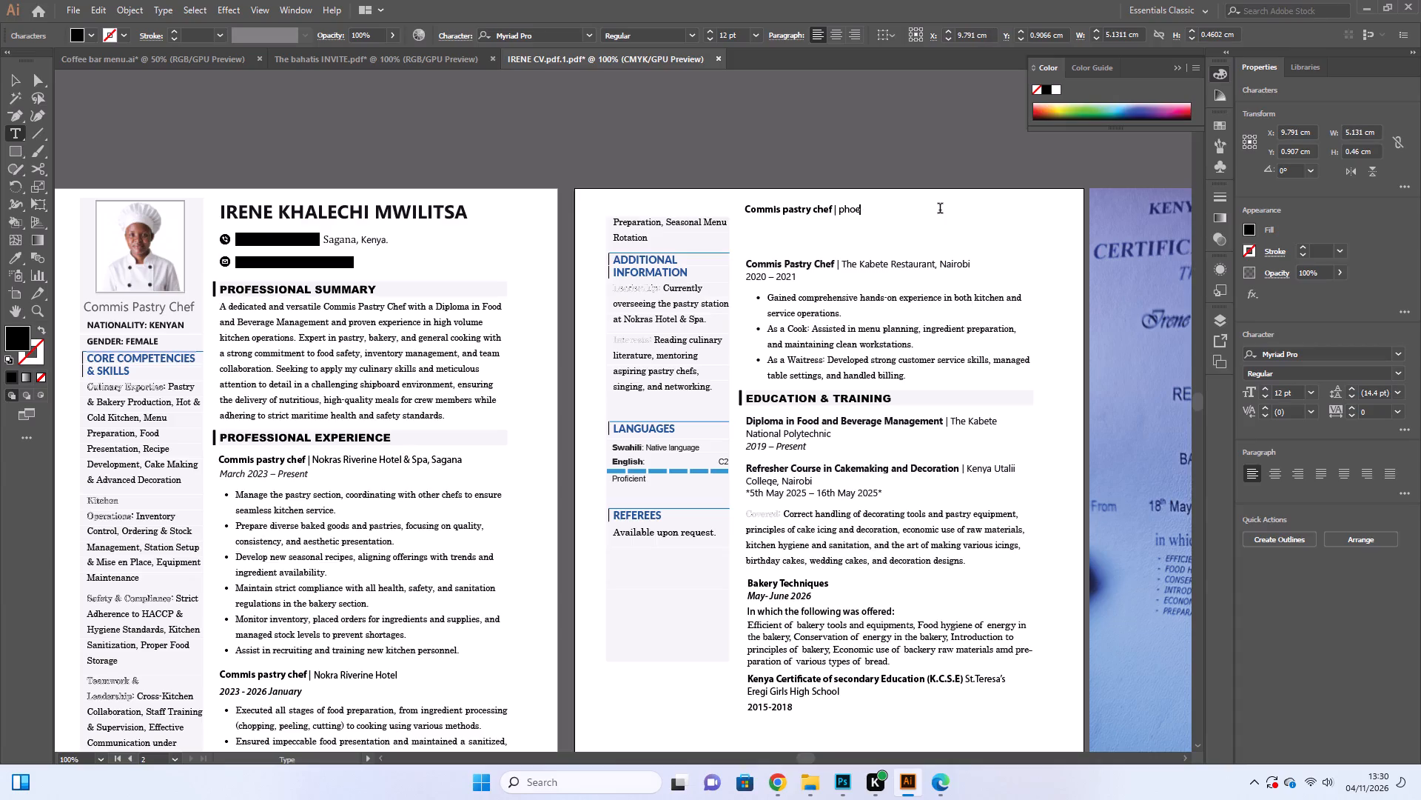
key("BackSpace")
key("BackSpace")
key("BackSpace")
key("BackSpace")
type("oven")
key("space")
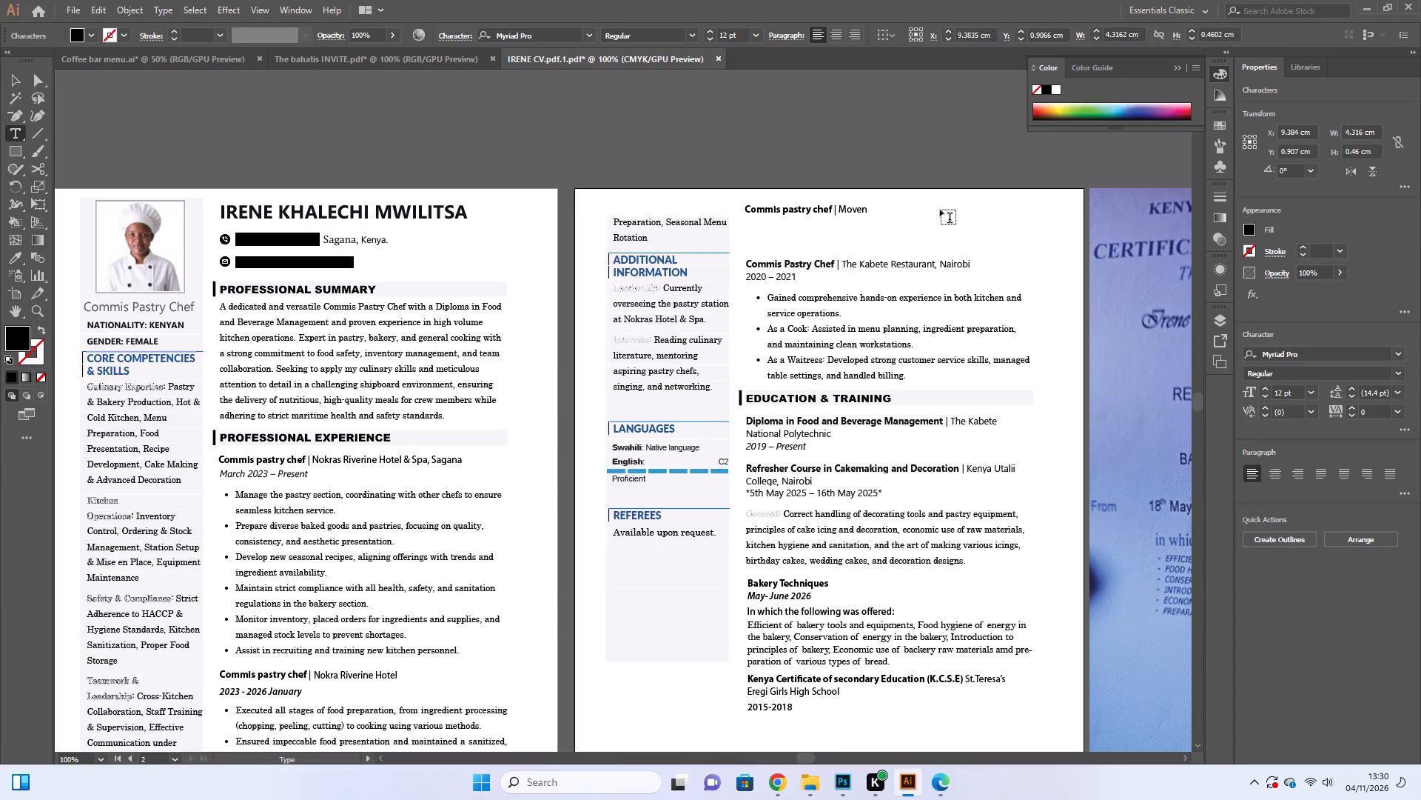
type("pic")
key("space")
key("BackSpace")
type("k")
key("space")
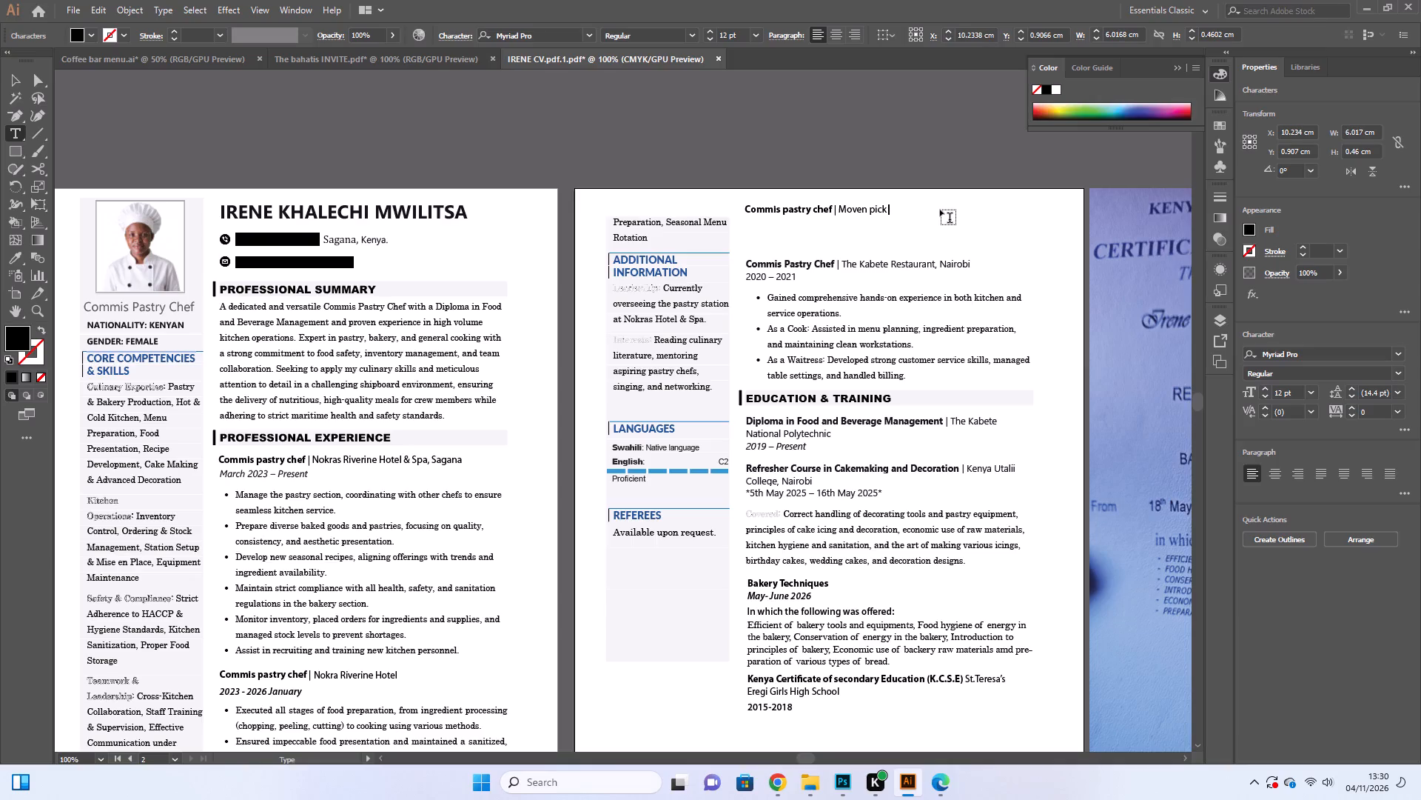
type("2026")
scroll(933, 208, "up", 2)
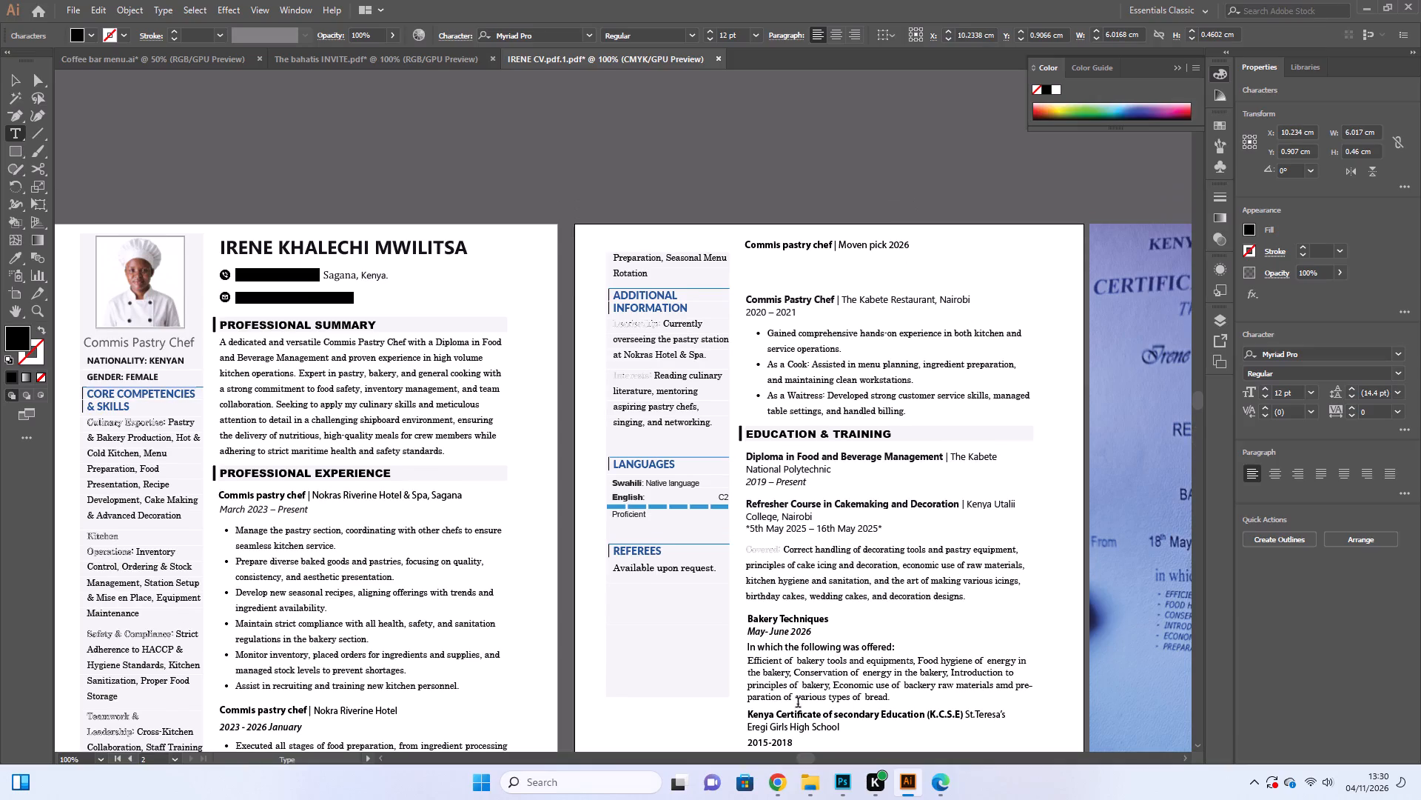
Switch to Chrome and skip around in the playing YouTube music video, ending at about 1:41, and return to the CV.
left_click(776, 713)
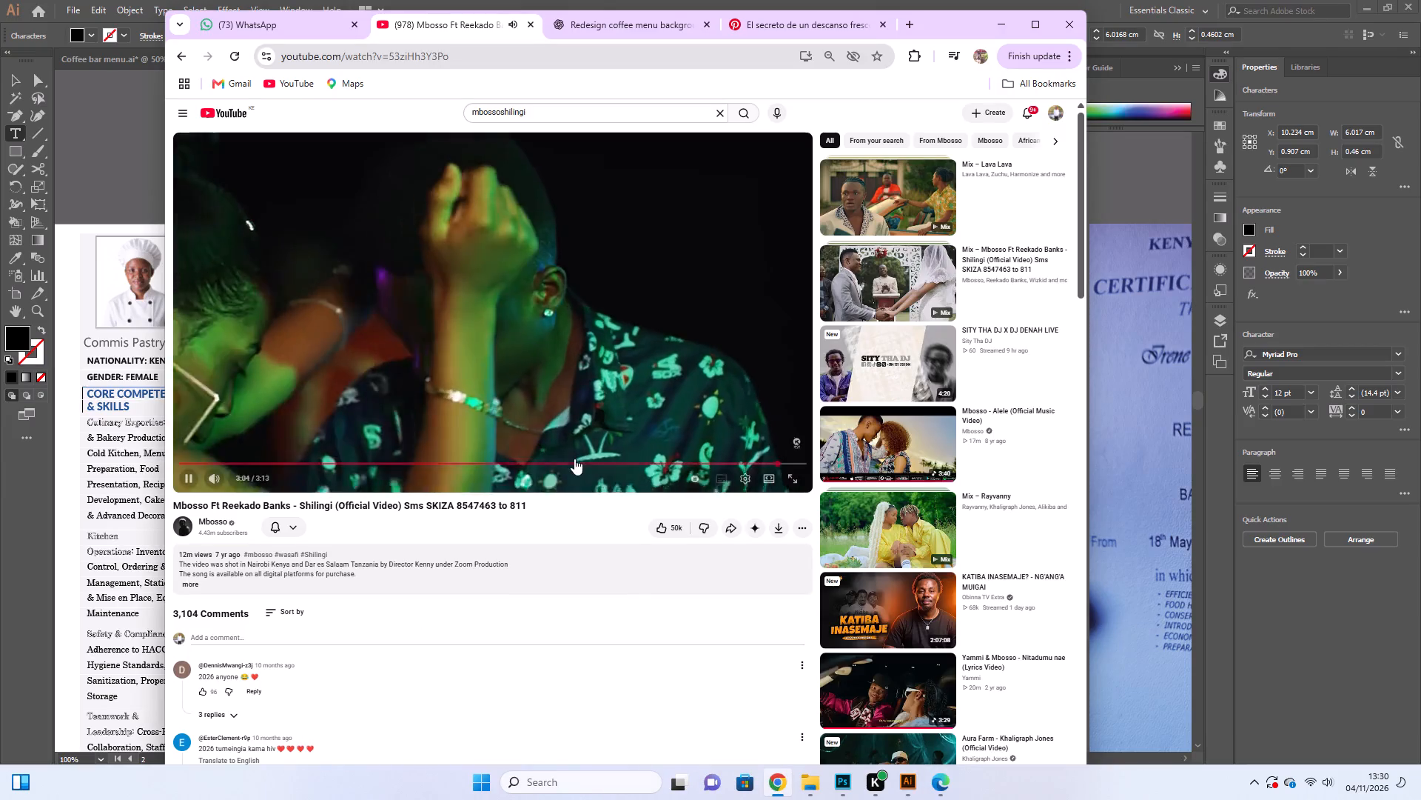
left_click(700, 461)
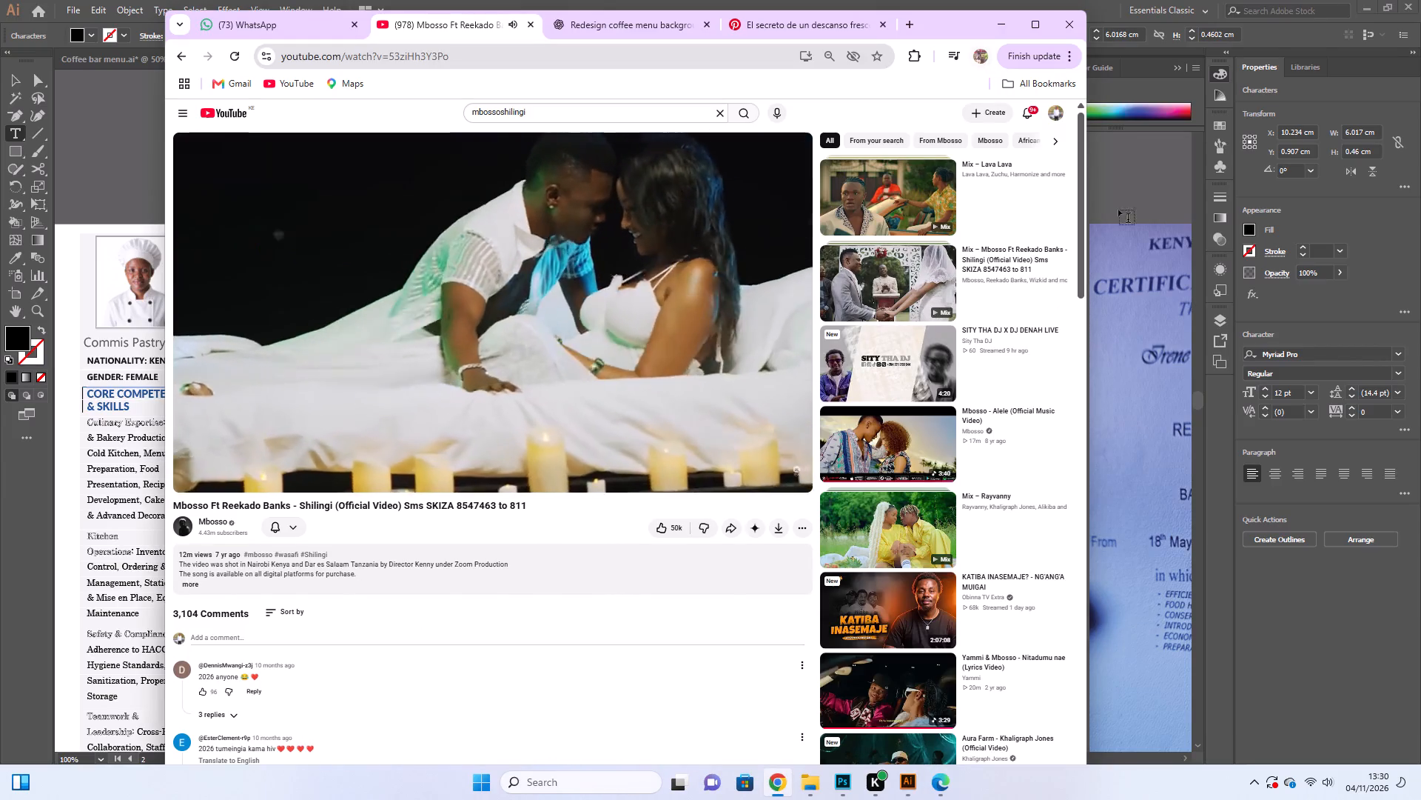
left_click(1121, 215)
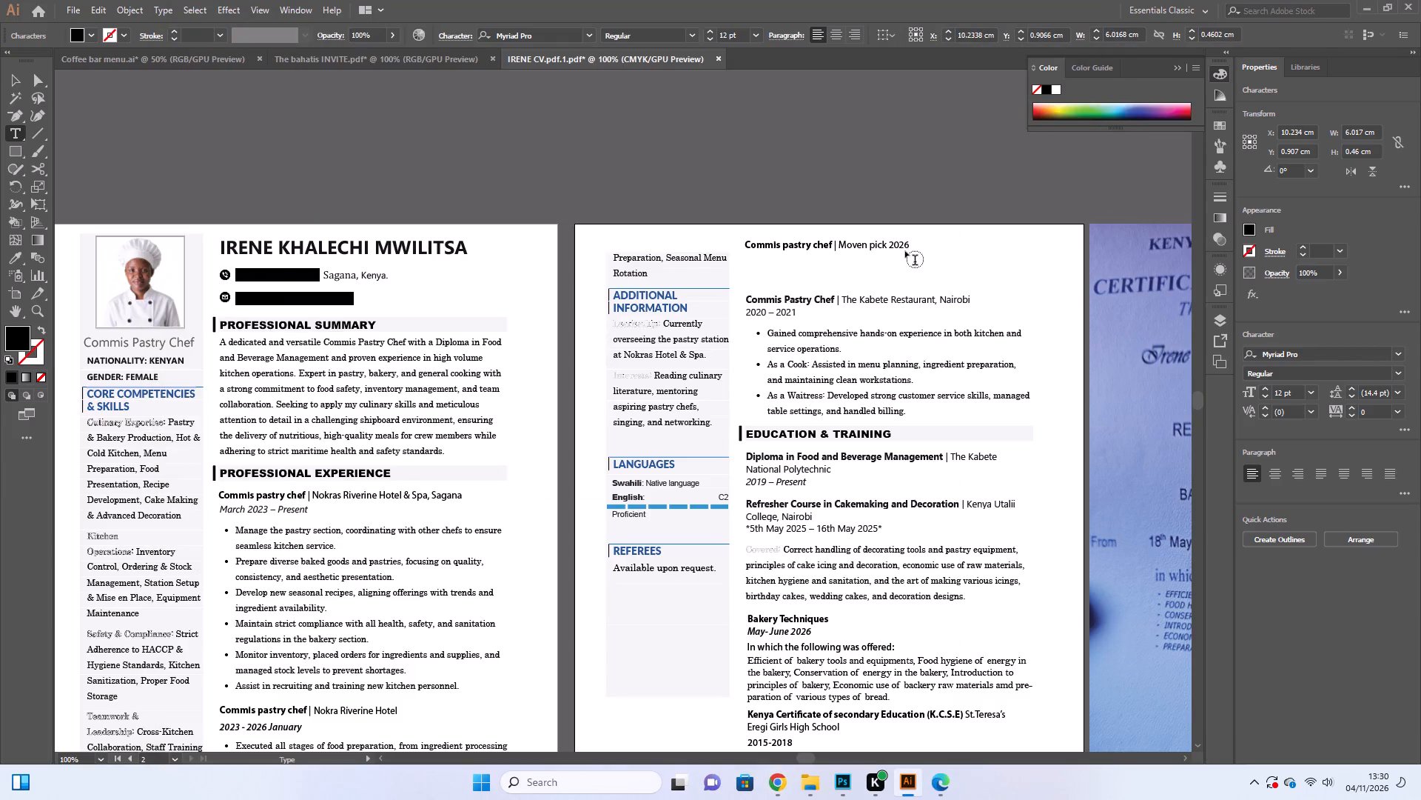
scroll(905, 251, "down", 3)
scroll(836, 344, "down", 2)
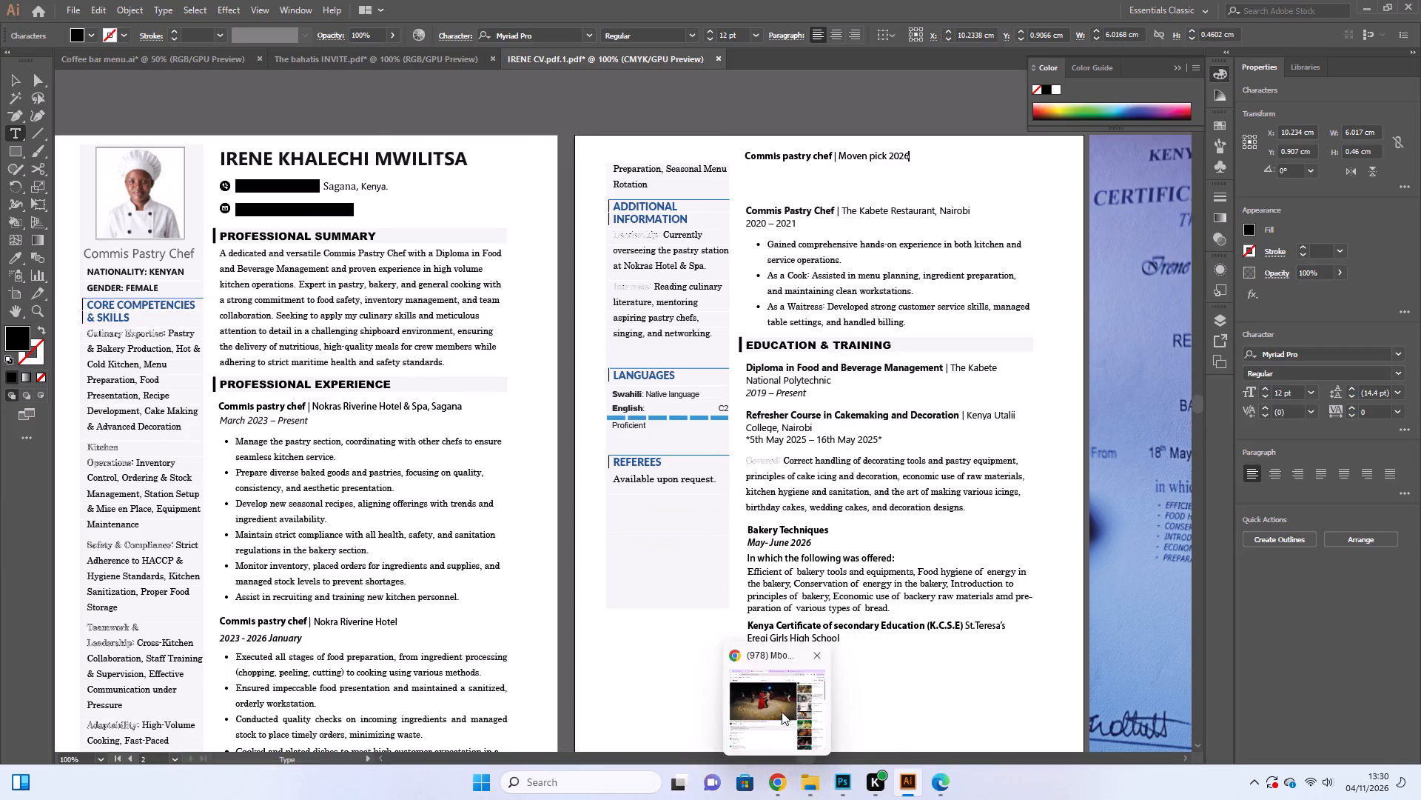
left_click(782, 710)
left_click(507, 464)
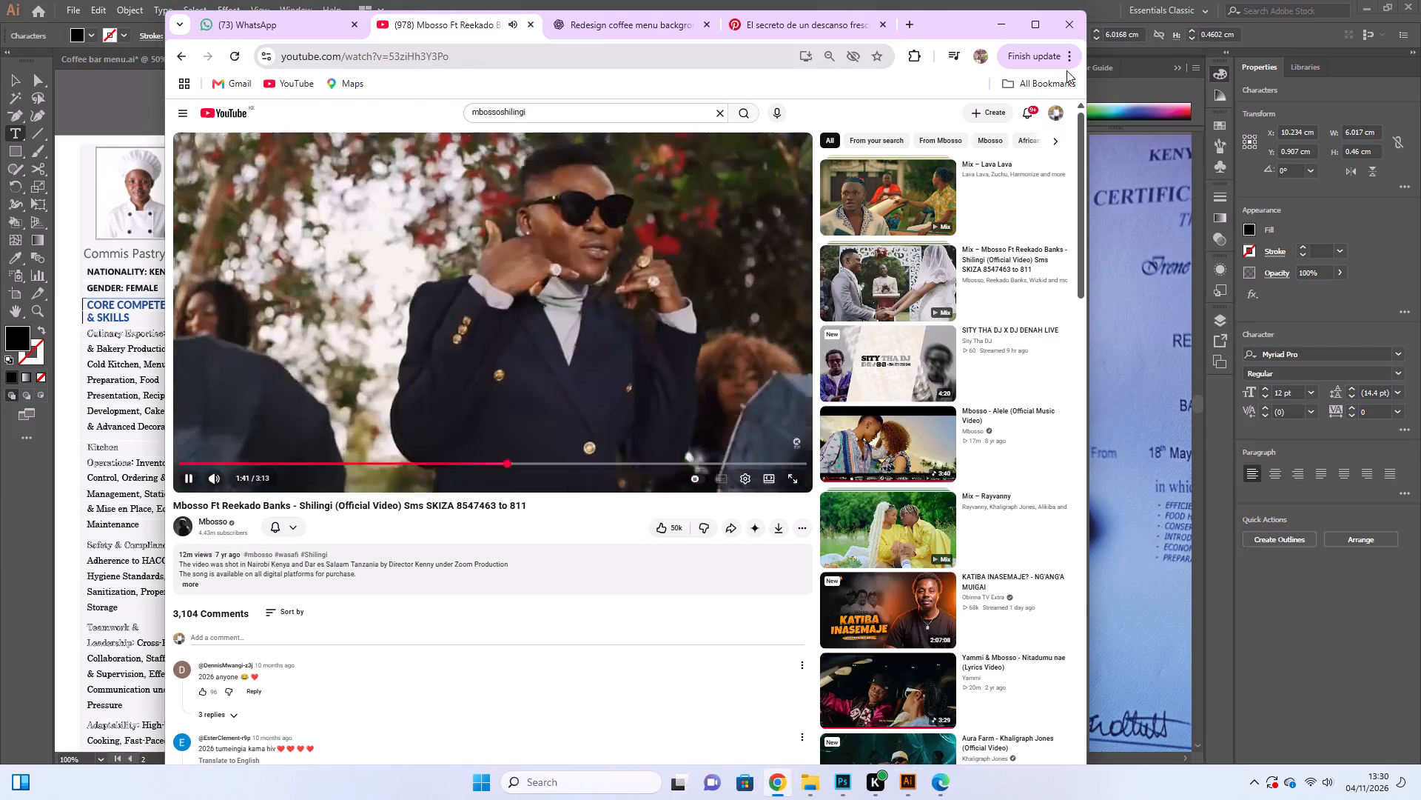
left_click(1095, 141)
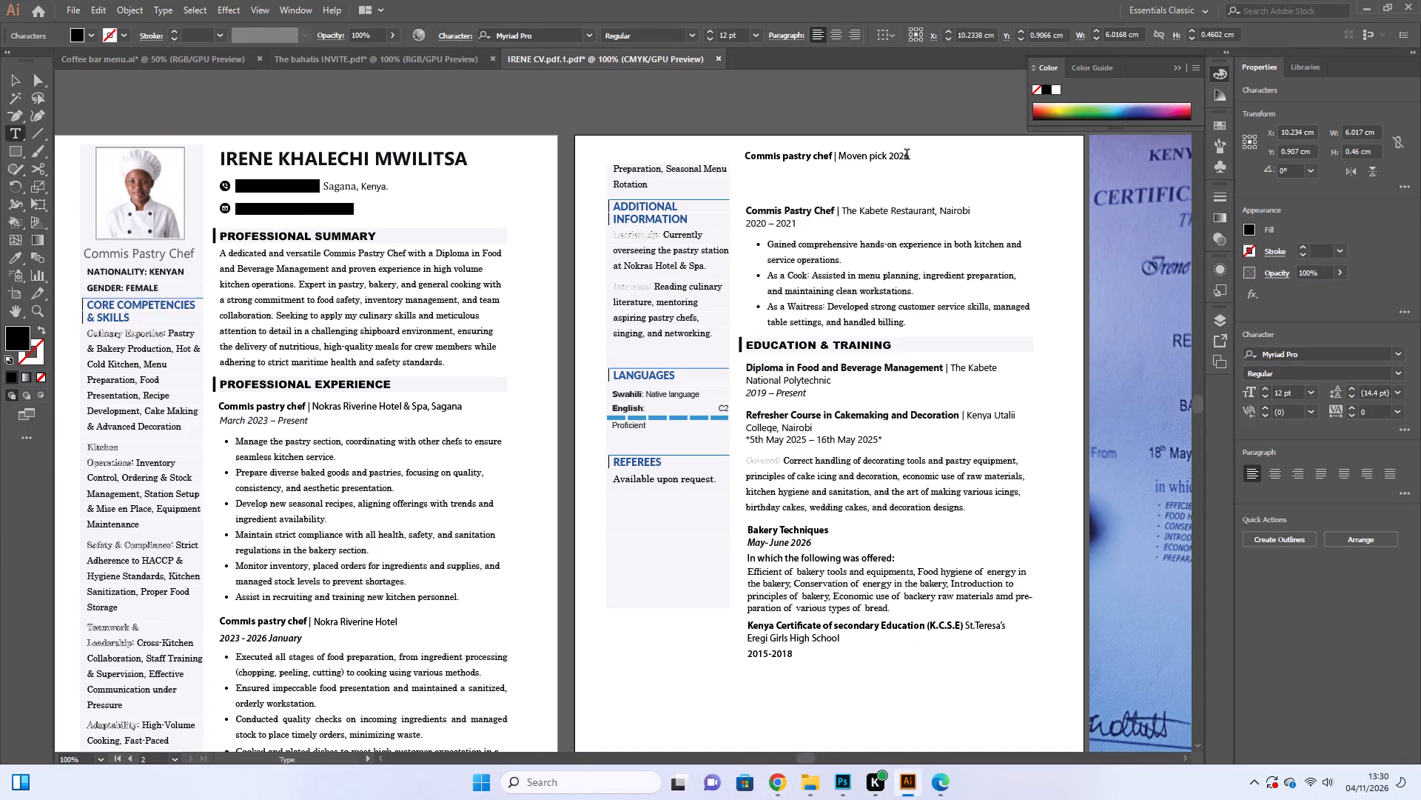
Add "to date" after 2026 in the Moven pick heading and set those two words in Semibold.
scroll(901, 209, "down", 3)
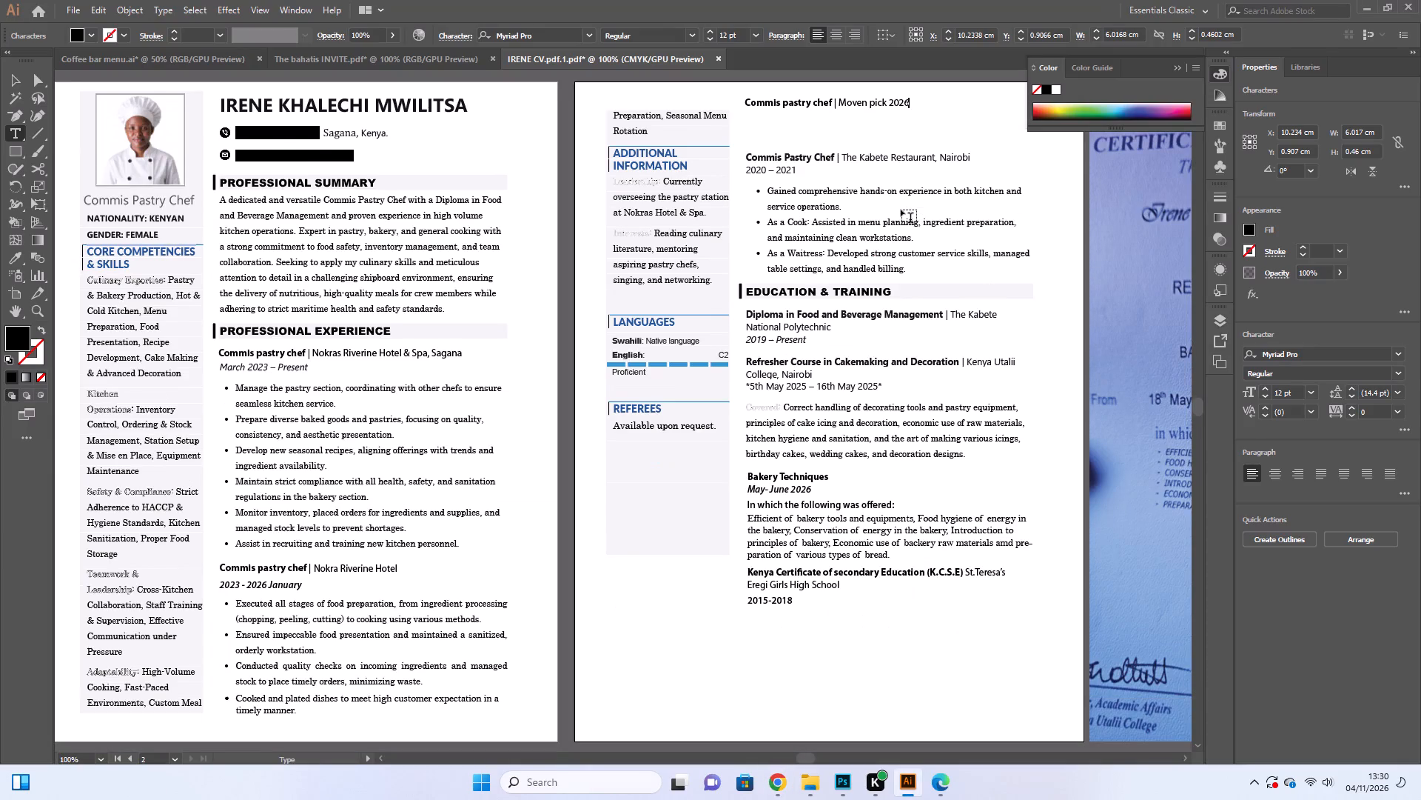
scroll(903, 206, "up", 2)
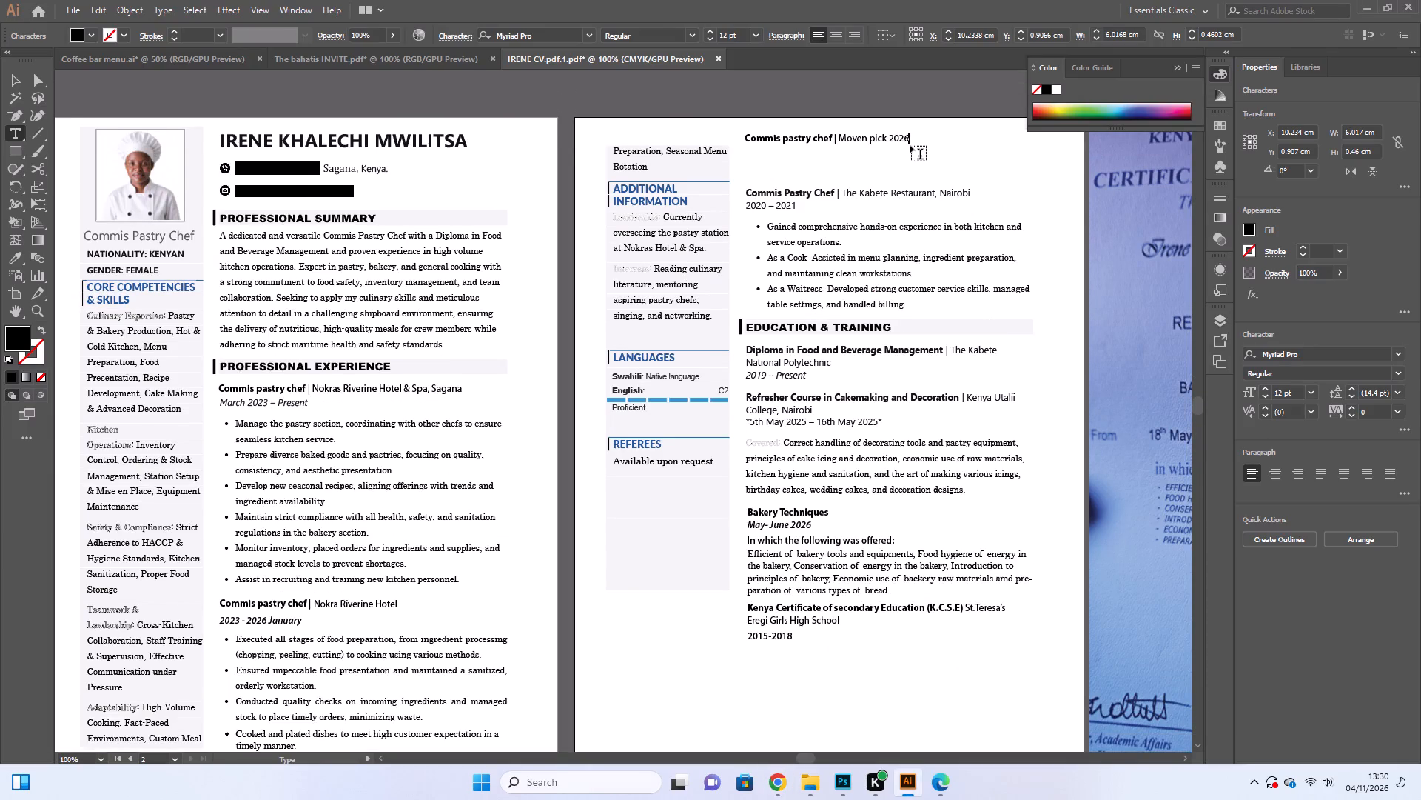
key("space")
type("to date")
left_click_drag(910, 139, 961, 141)
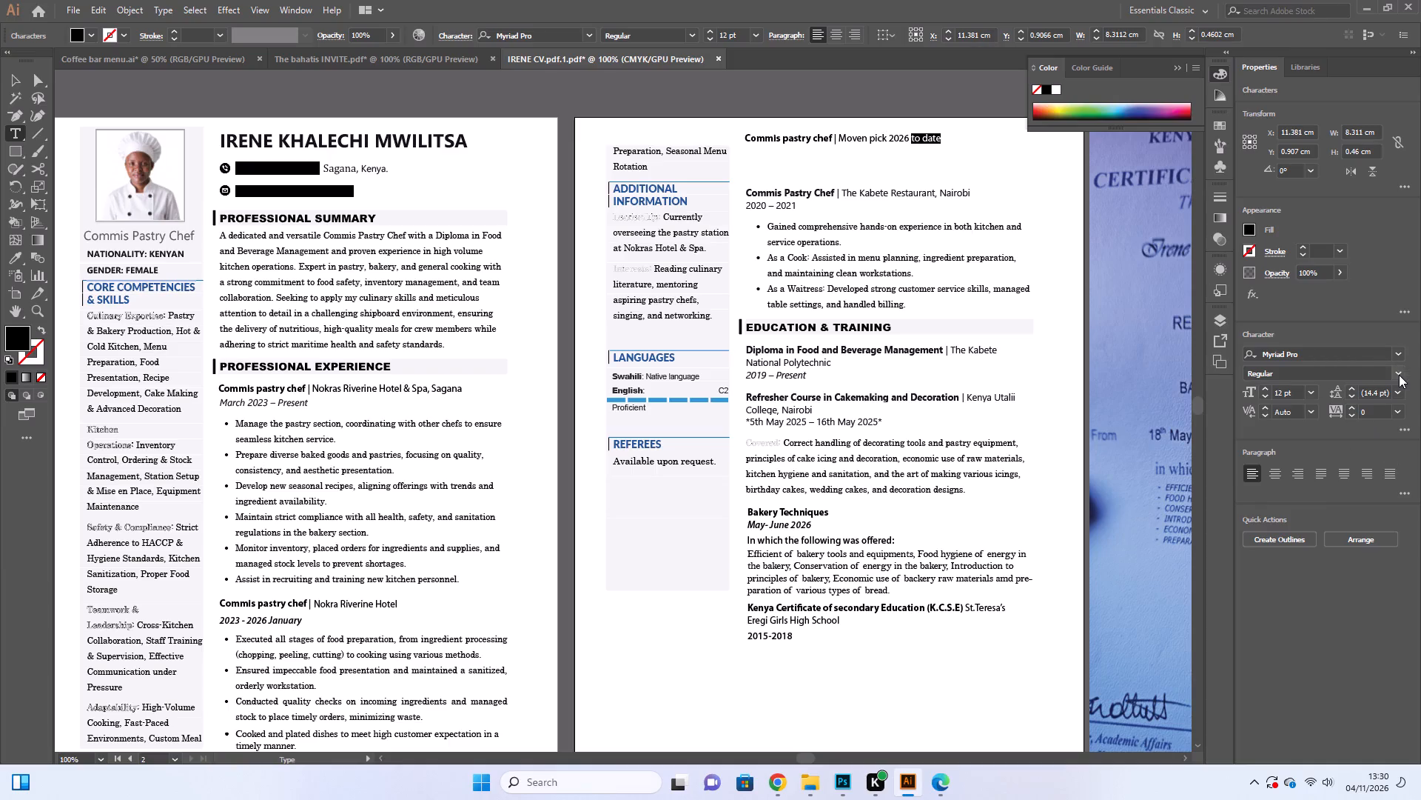
left_click(1399, 375)
left_click(1306, 487)
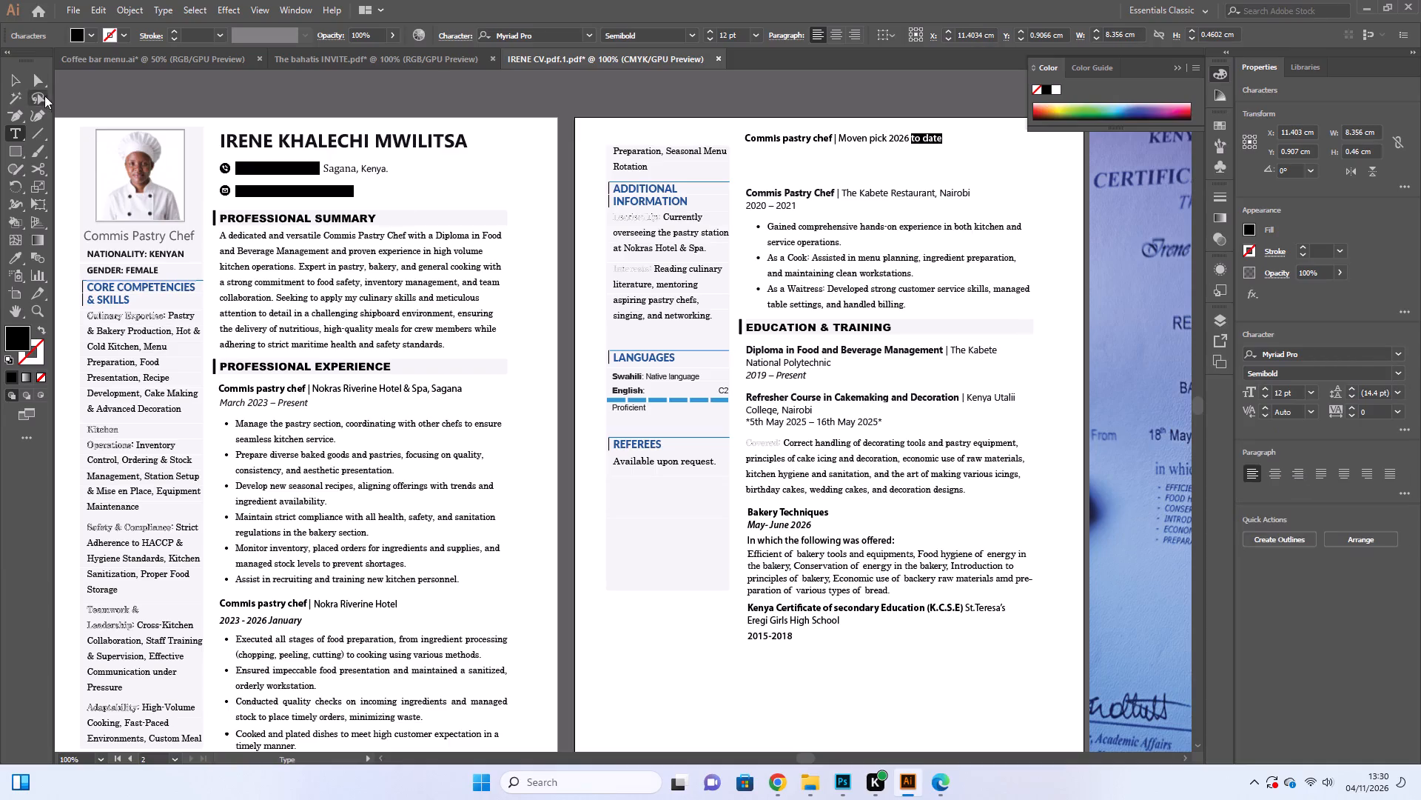
Nudge the Moven pick heading down about 0.5 cm, level with the first line of page two's sidebar text.
left_click(13, 77)
left_click(793, 159)
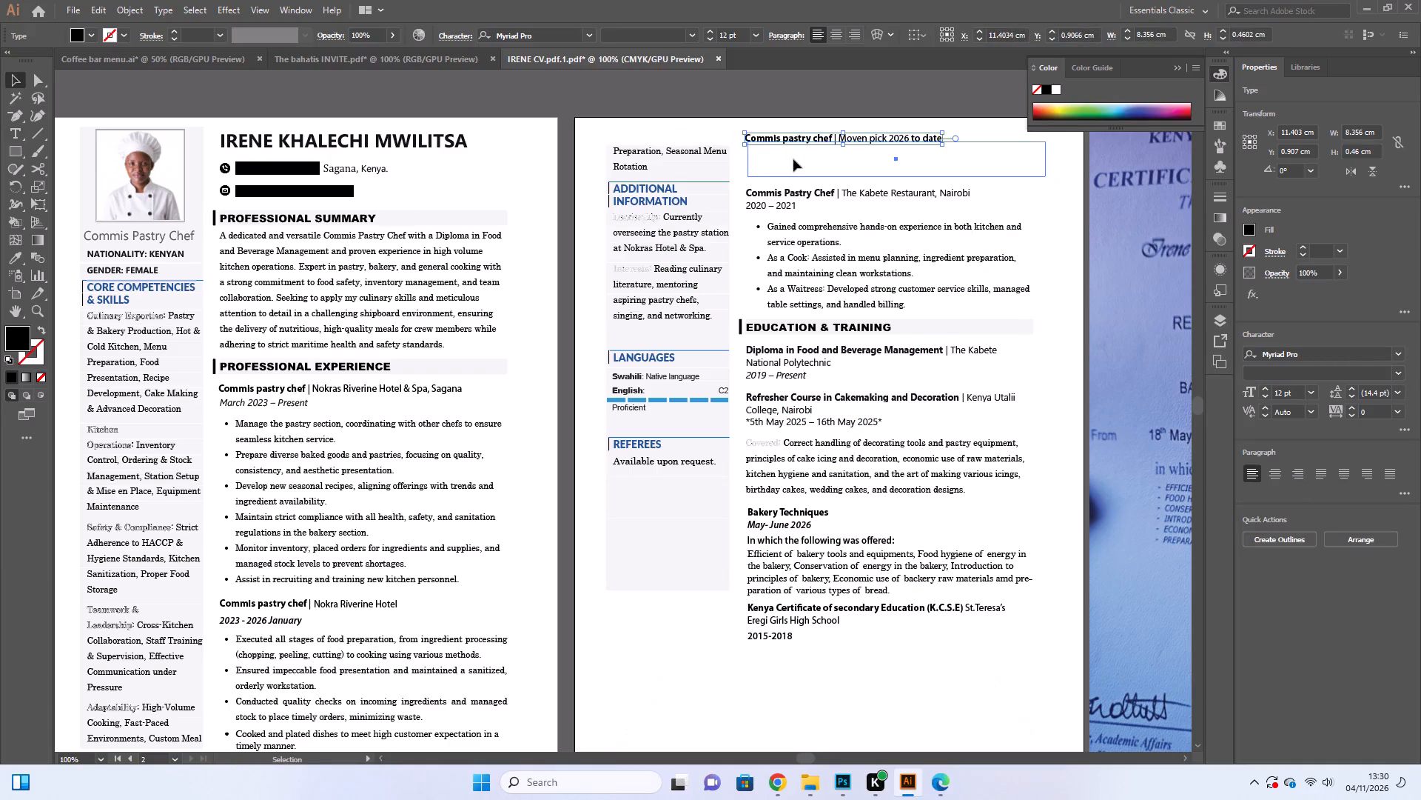
left_click(797, 136)
key("Down")
key("Down")
key("Down")
key("Down")
key("Down")
key("Down")
key("Down")
key("Down")
key("Down")
key("Down")
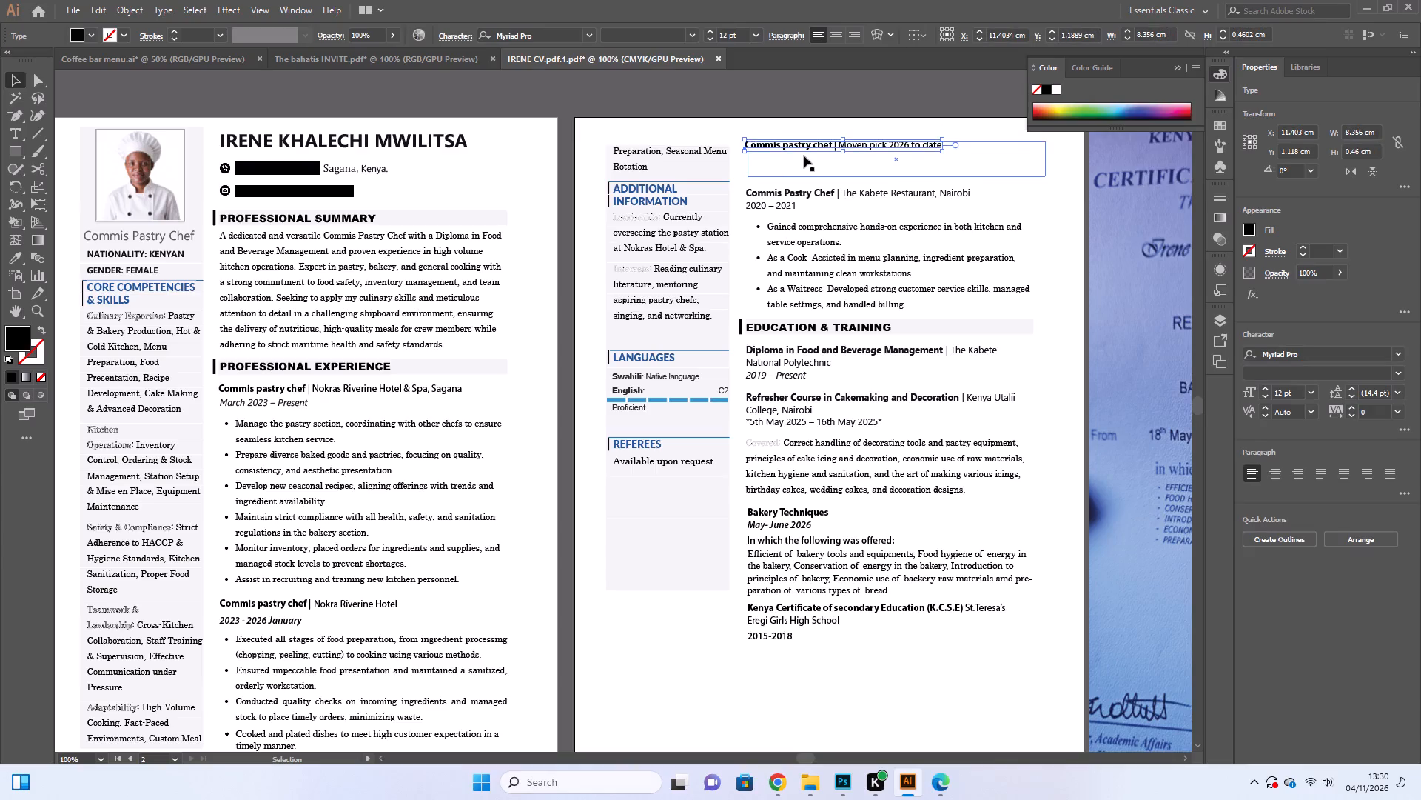
key("Down")
key("Down")
key("Down")
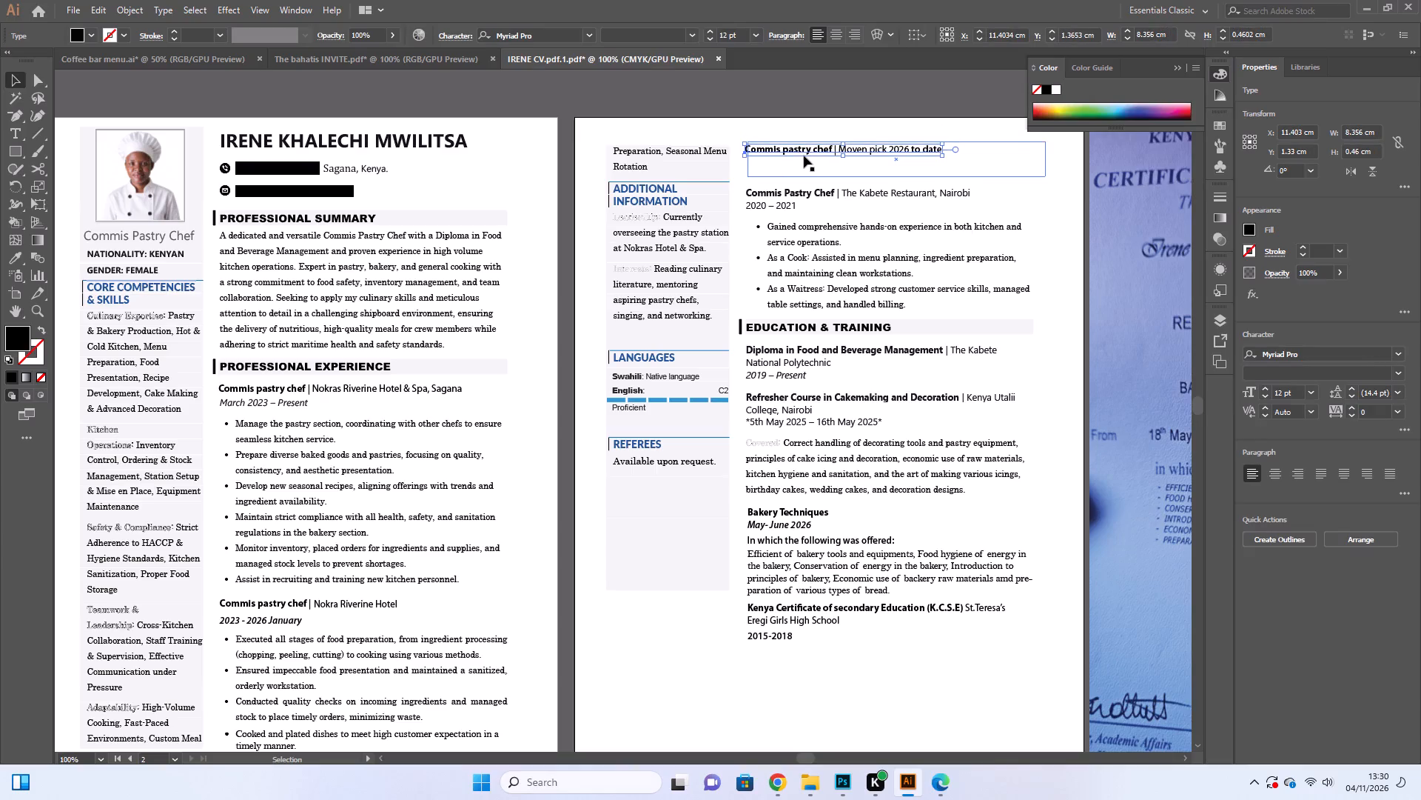
key("Down")
key("Down")
left_click(727, 105)
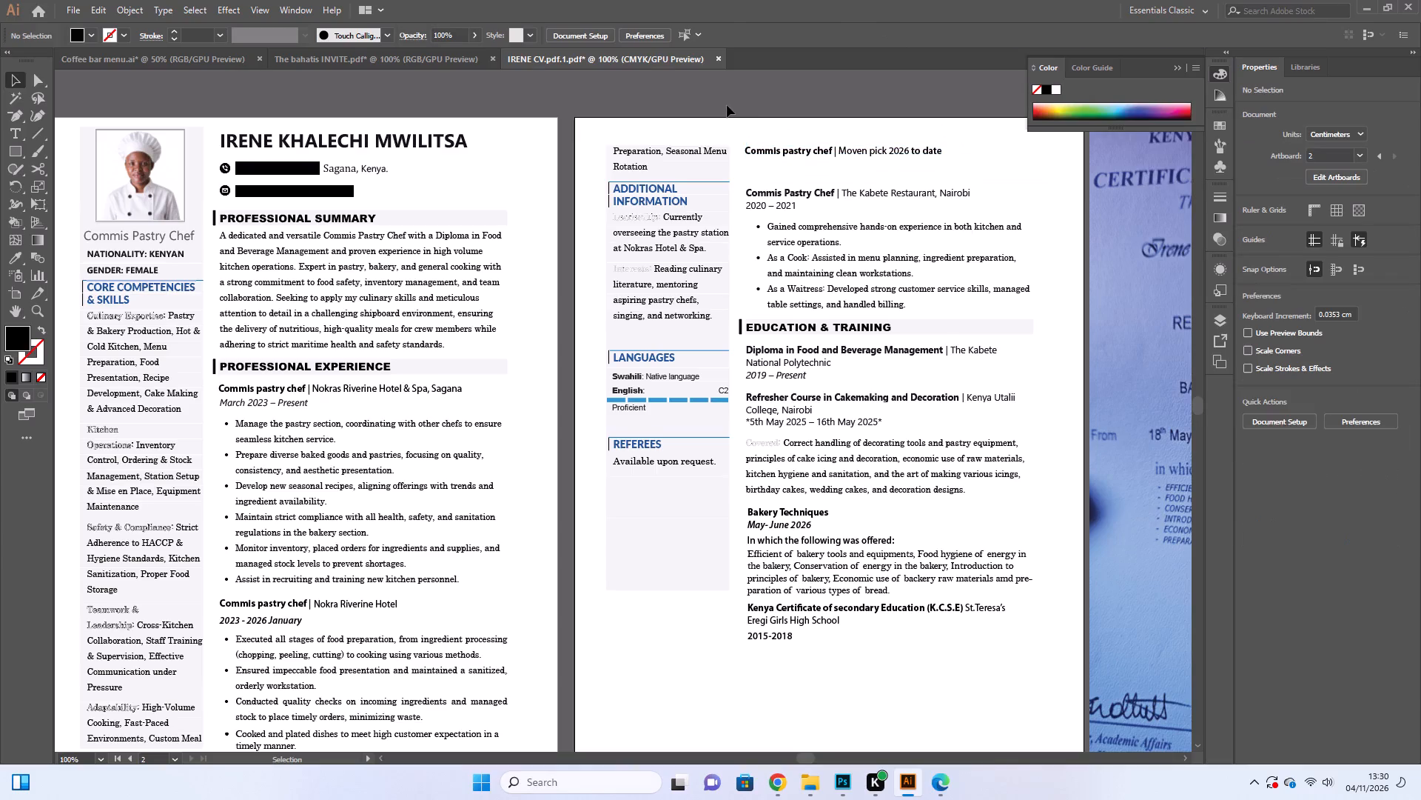
Draw a small black circle about 0.27 cm across as a bullet just below the Moven pick heading on page two.
scroll(727, 105, "down", 1)
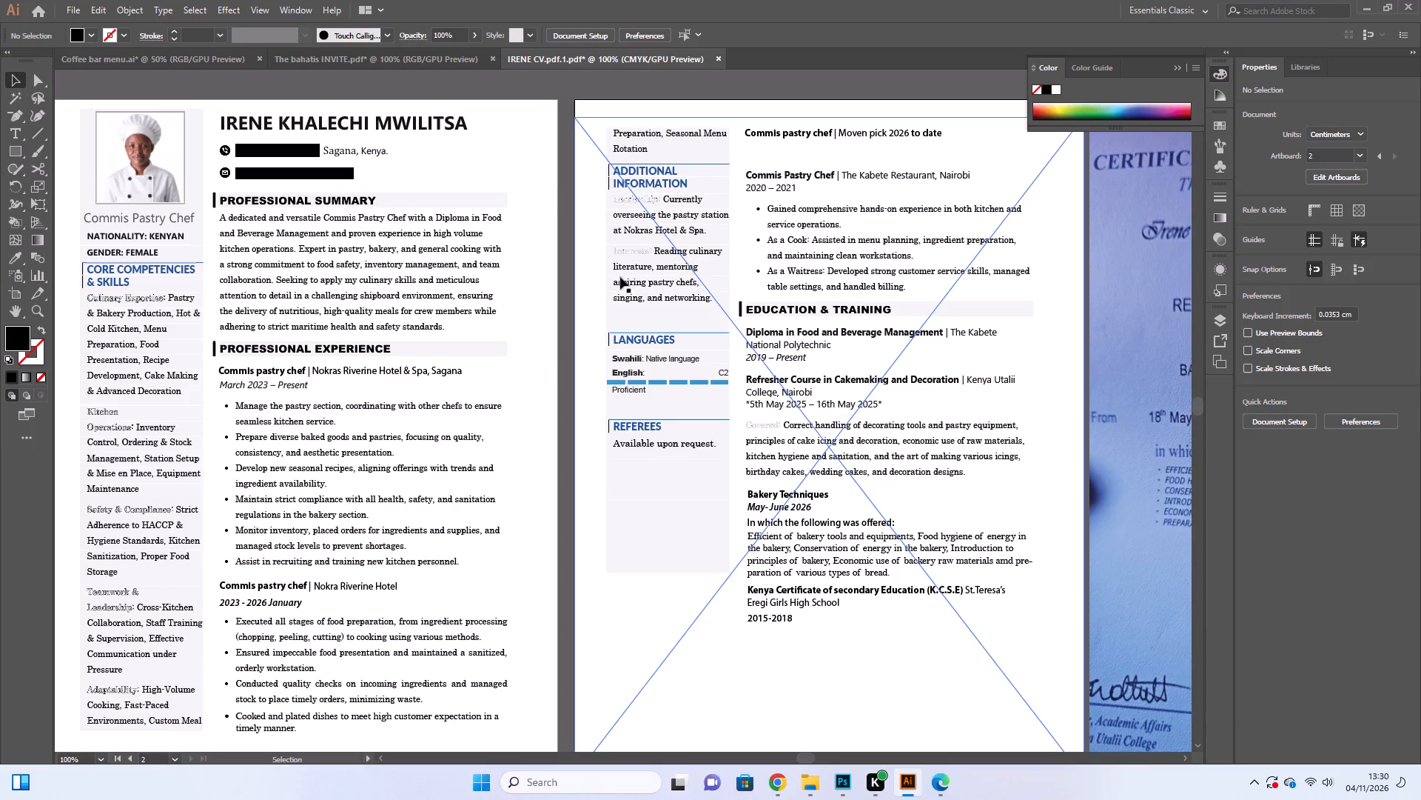
scroll(475, 279, "down", 10)
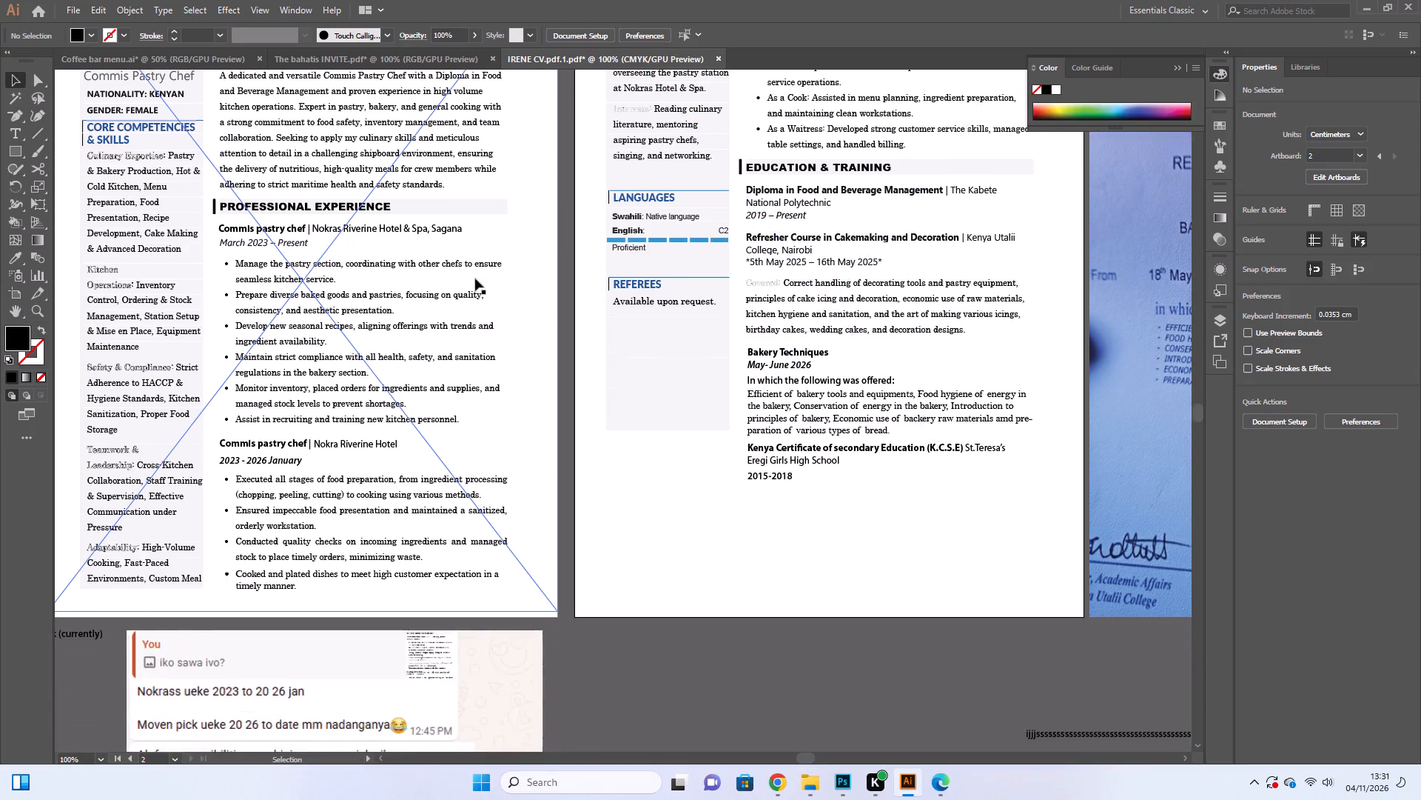
scroll(475, 279, "down", 3)
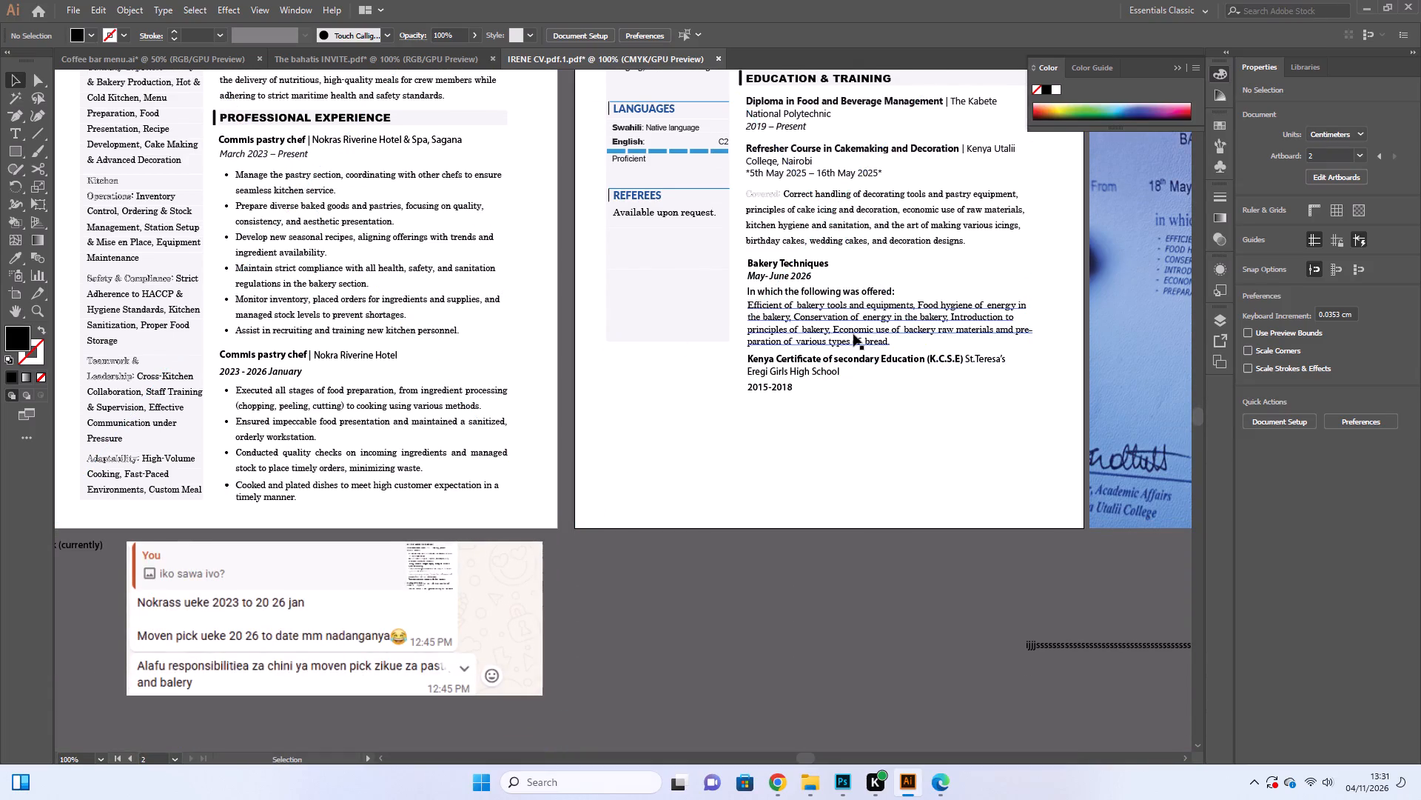
scroll(853, 334, "up", 14)
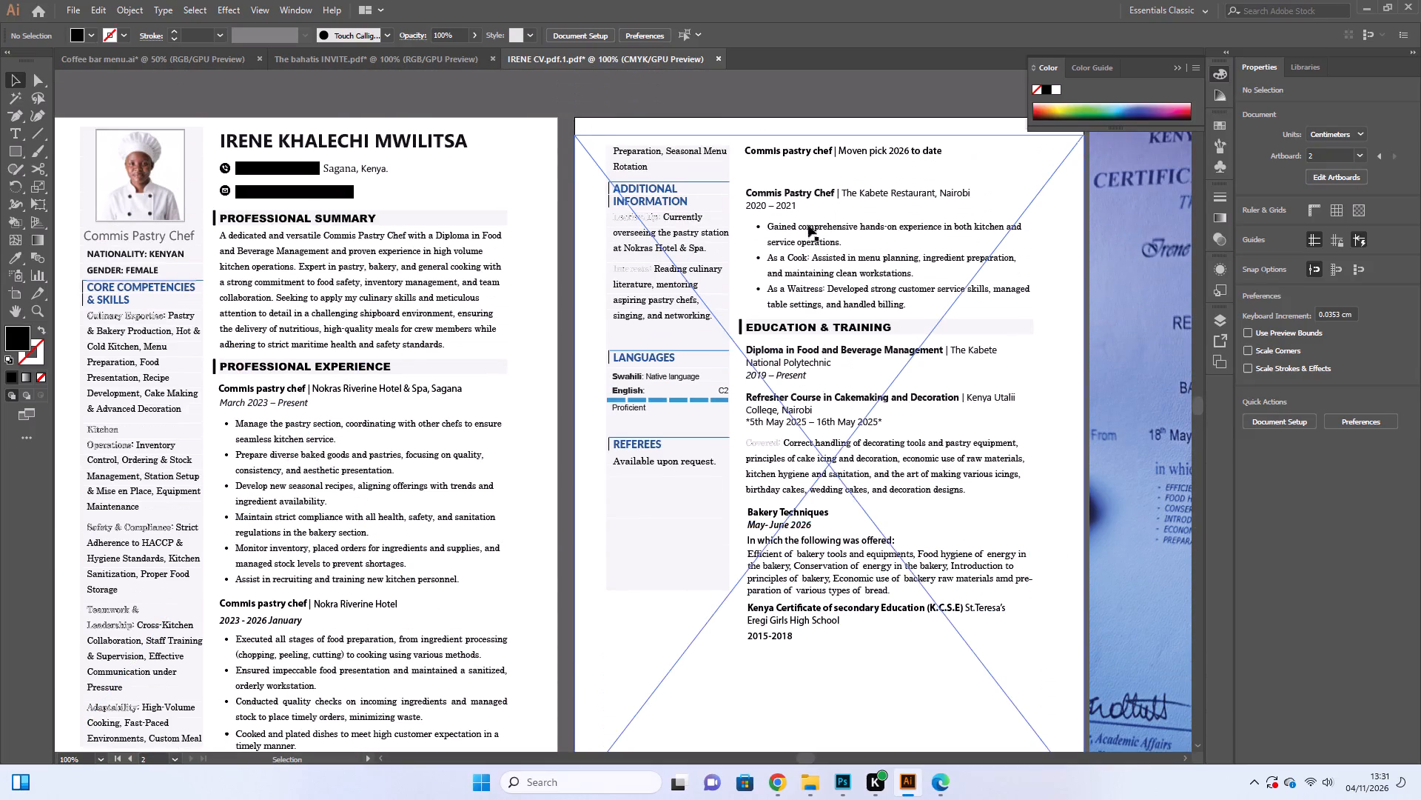
right_click(19, 136)
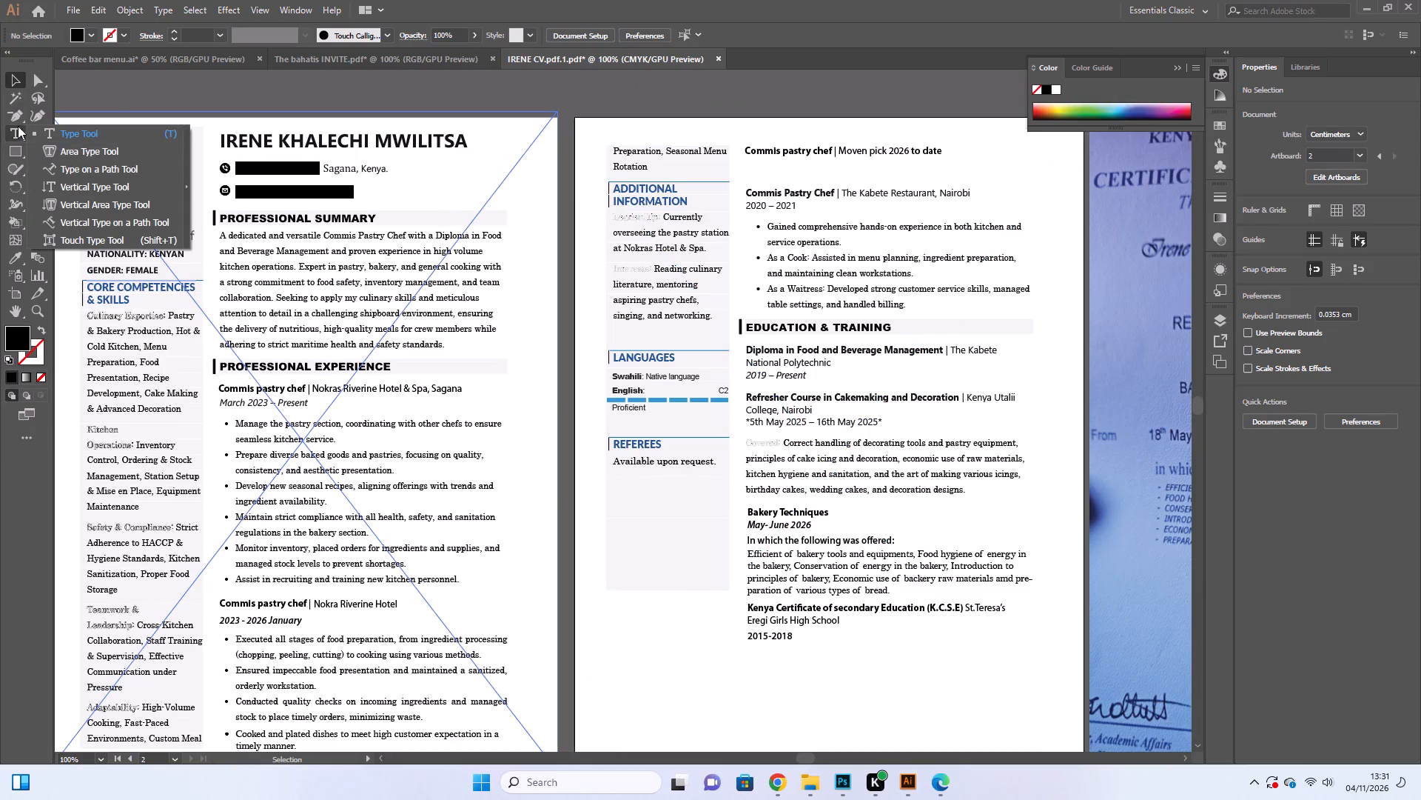
right_click(14, 153)
left_click(53, 185)
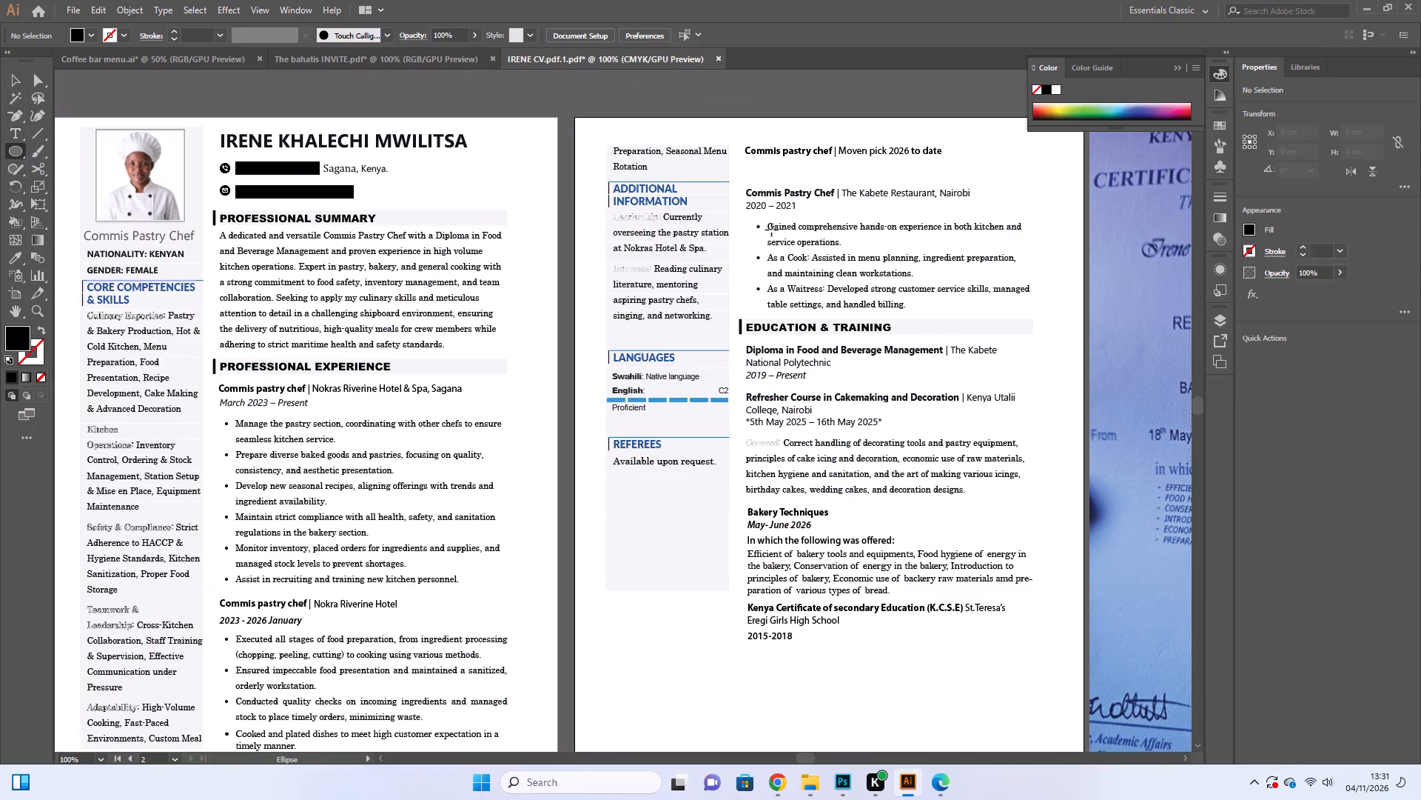
left_click_drag(750, 165, 753, 169)
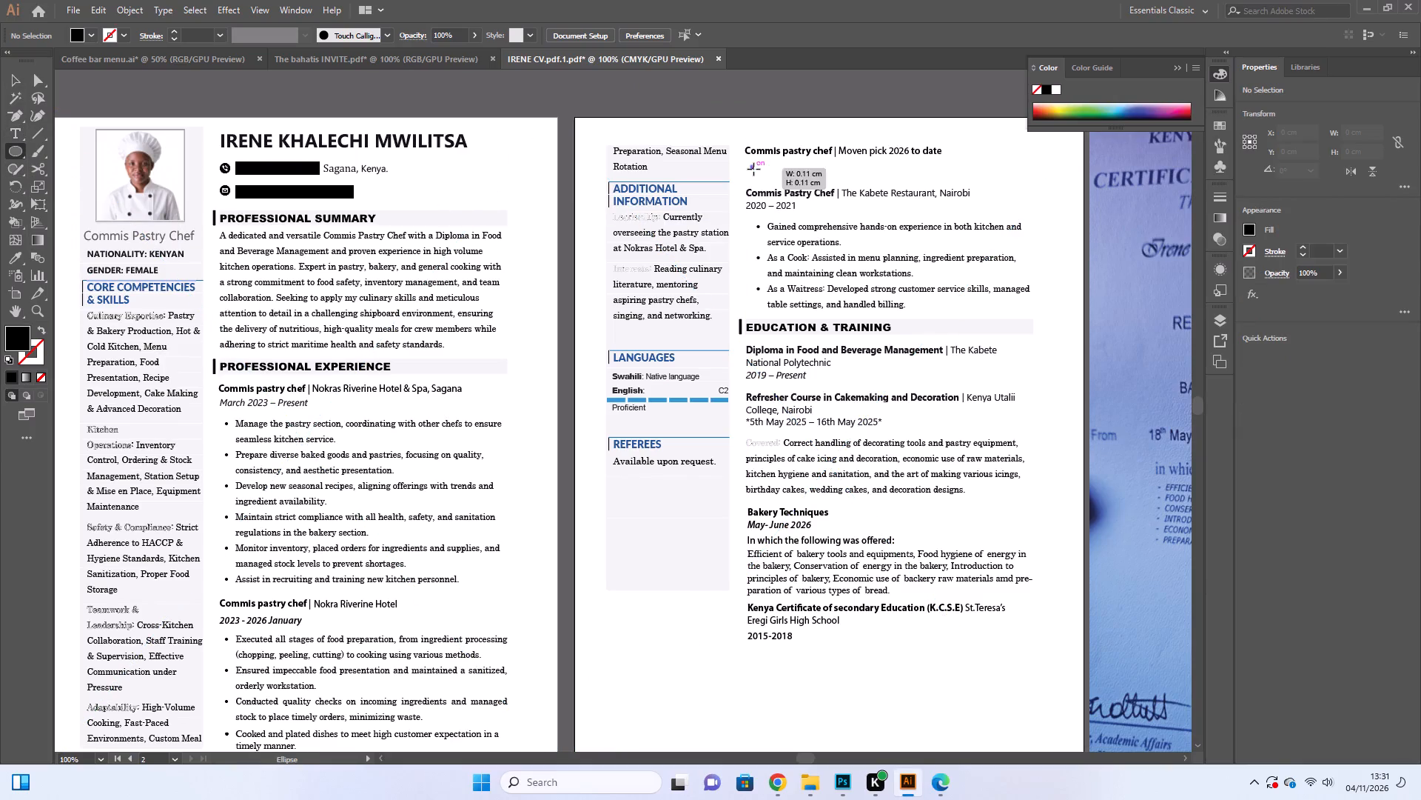
left_click_drag(753, 169, 756, 173)
left_click(10, 79)
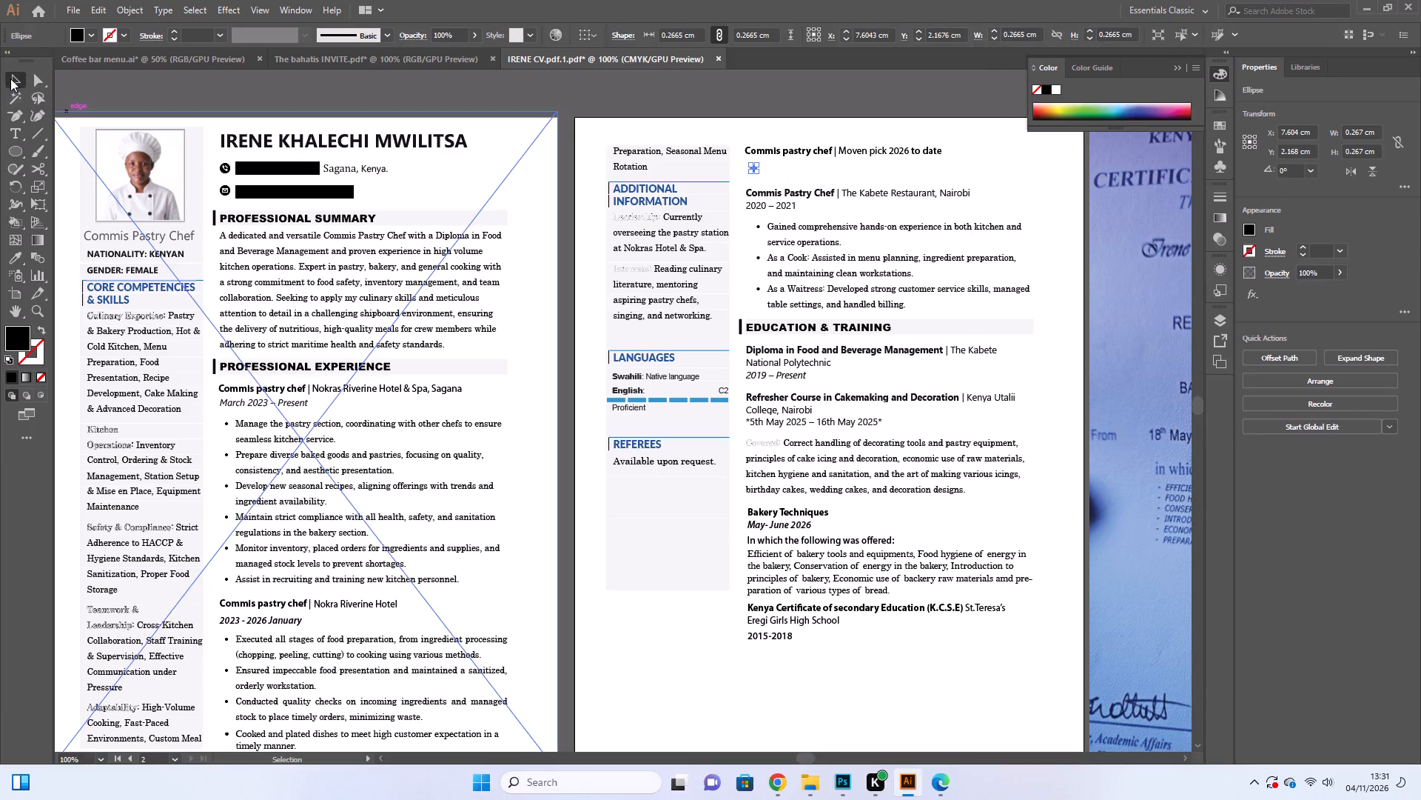
Delete the small black circle drawn as a bullet just below the Moven pick heading on page two.
left_click(174, 79)
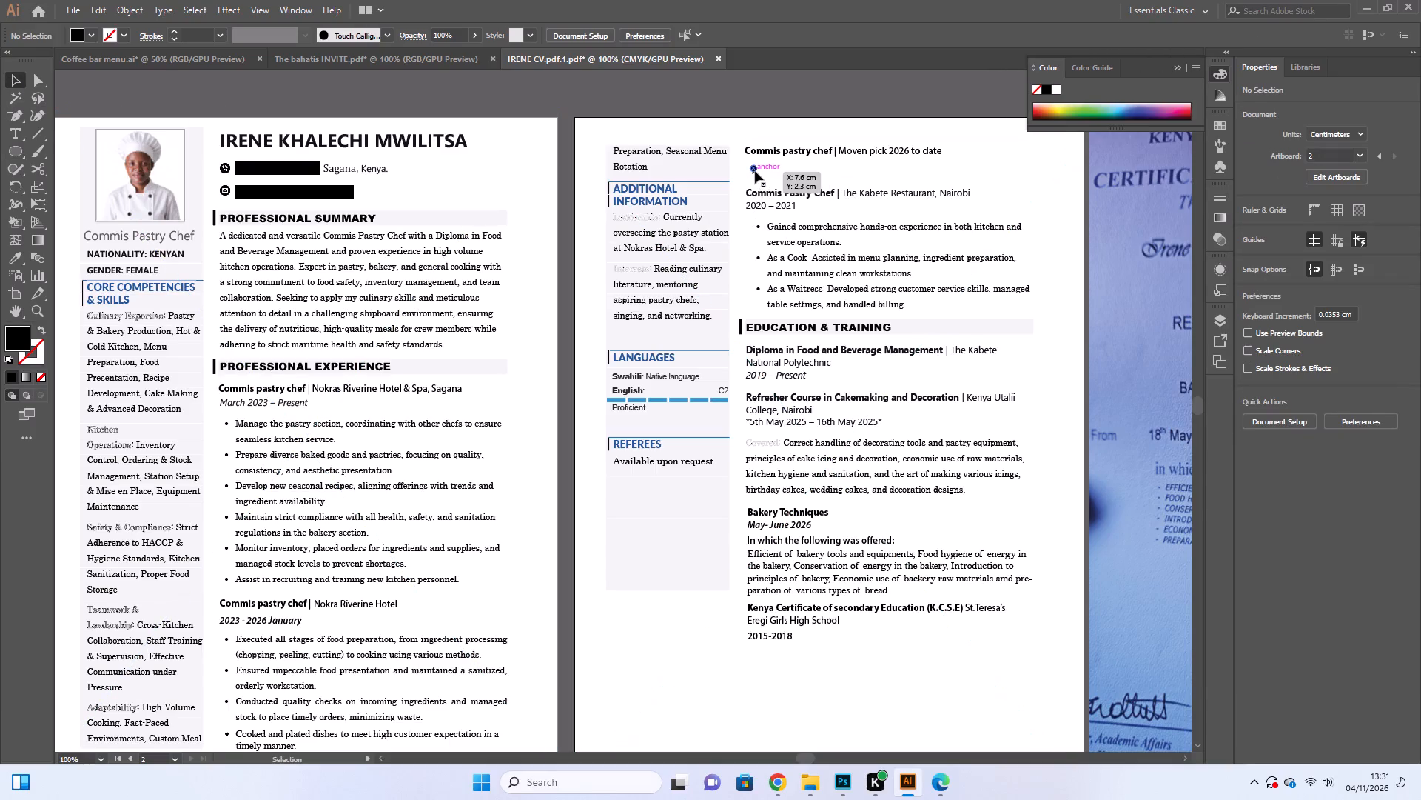
left_click(755, 171)
key("ctrl+equal")
key("ctrl+equal")
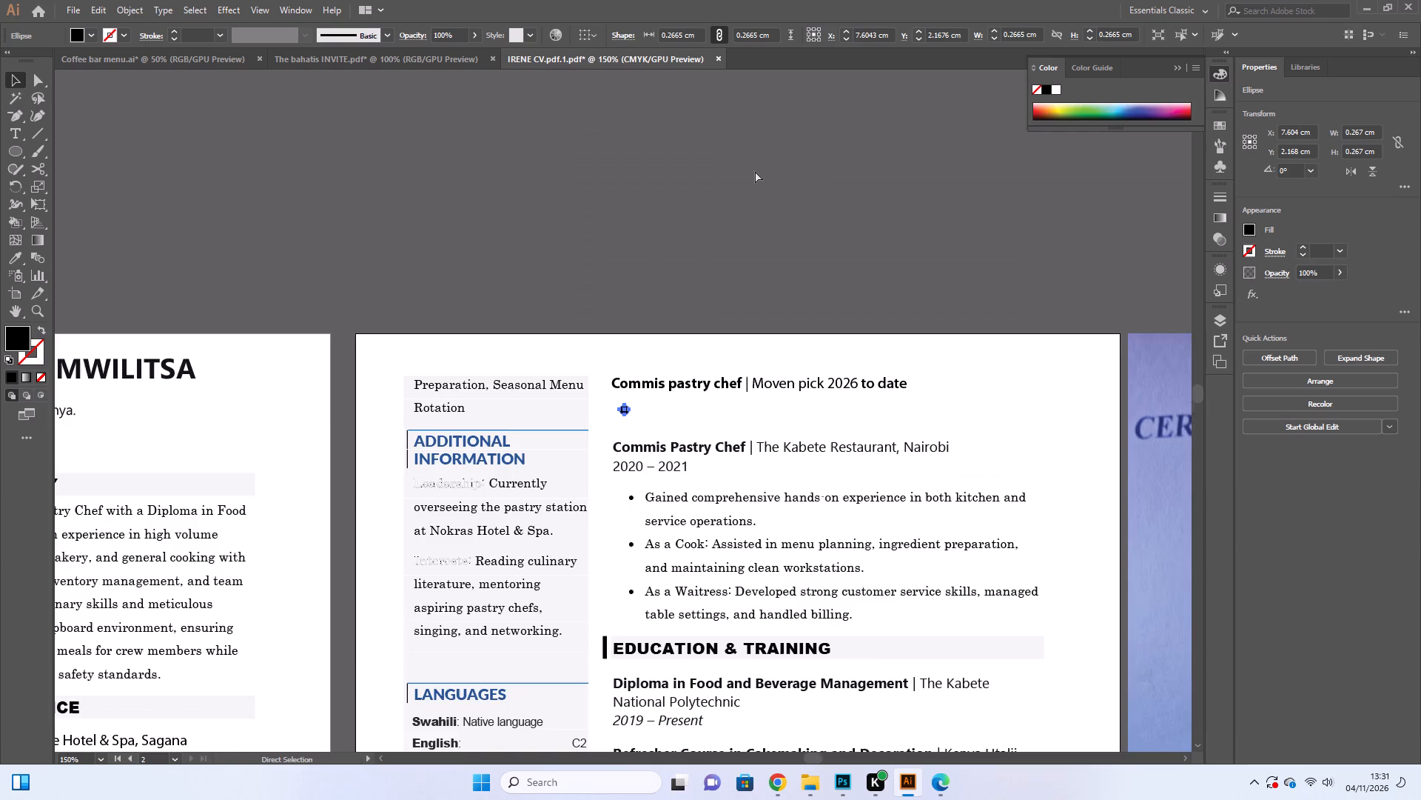
key("ctrl+equal")
key("ctrl+equal")
key("ctrl+equal")
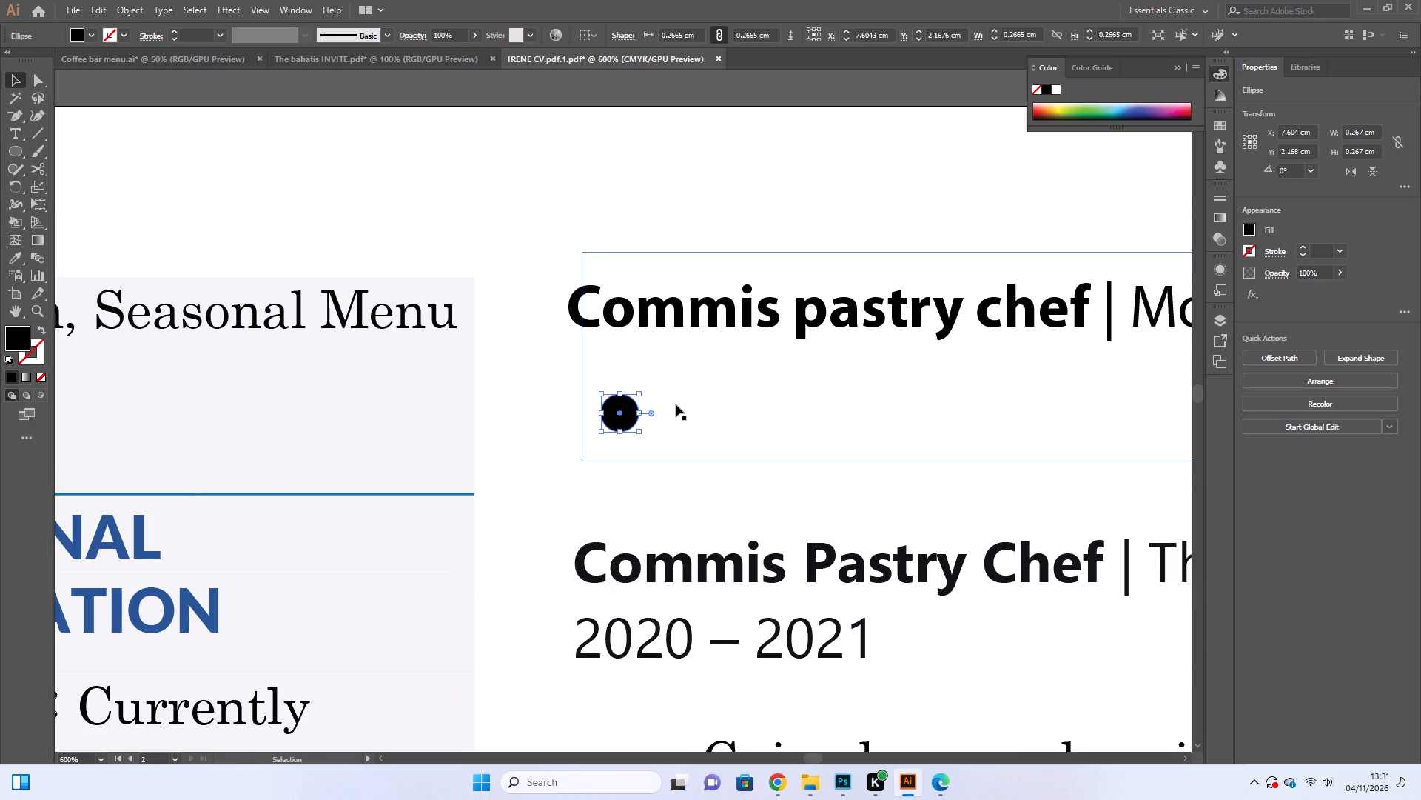
key("ctrl+minus")
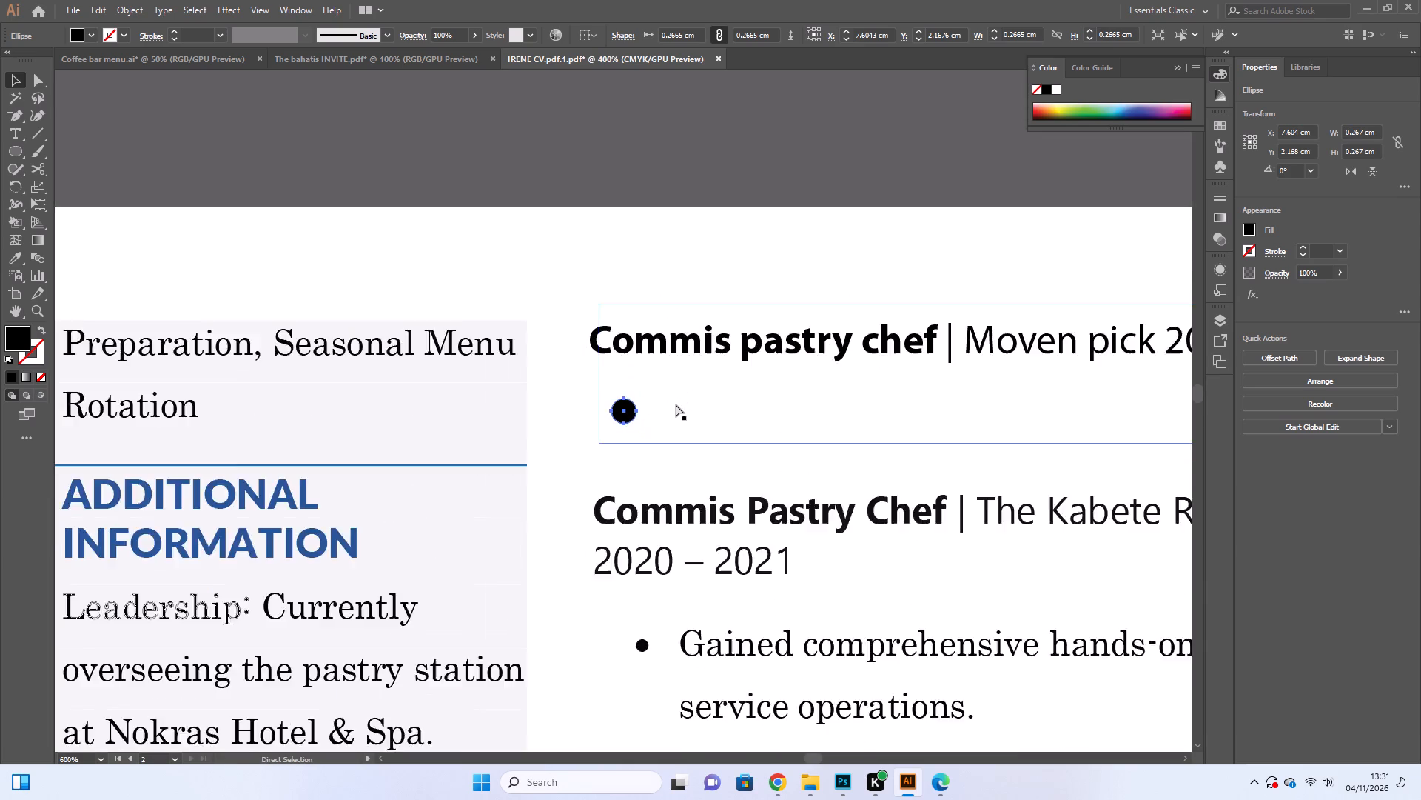
key("ctrl+minus")
key("ctrl+minus")
key("ctrl+minus")
key("ctrl+minus")
key("ctrl+minus")
key("BackSpace")
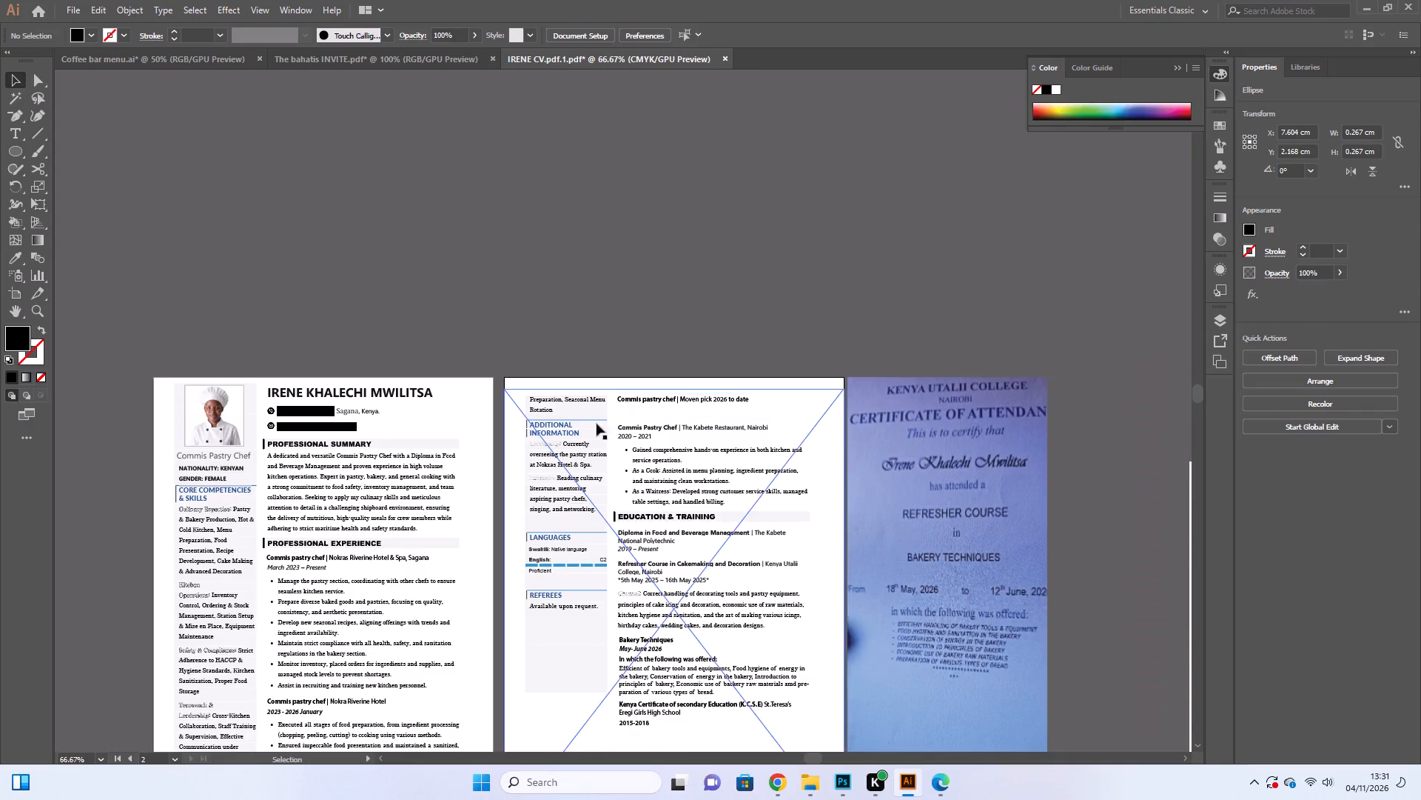
Duplicate a bullet dot from page one's Nokra Riverine Hotel list and place the copy just below the Moven pick heading on page two.
scroll(554, 334, "down", 5)
left_click(272, 676)
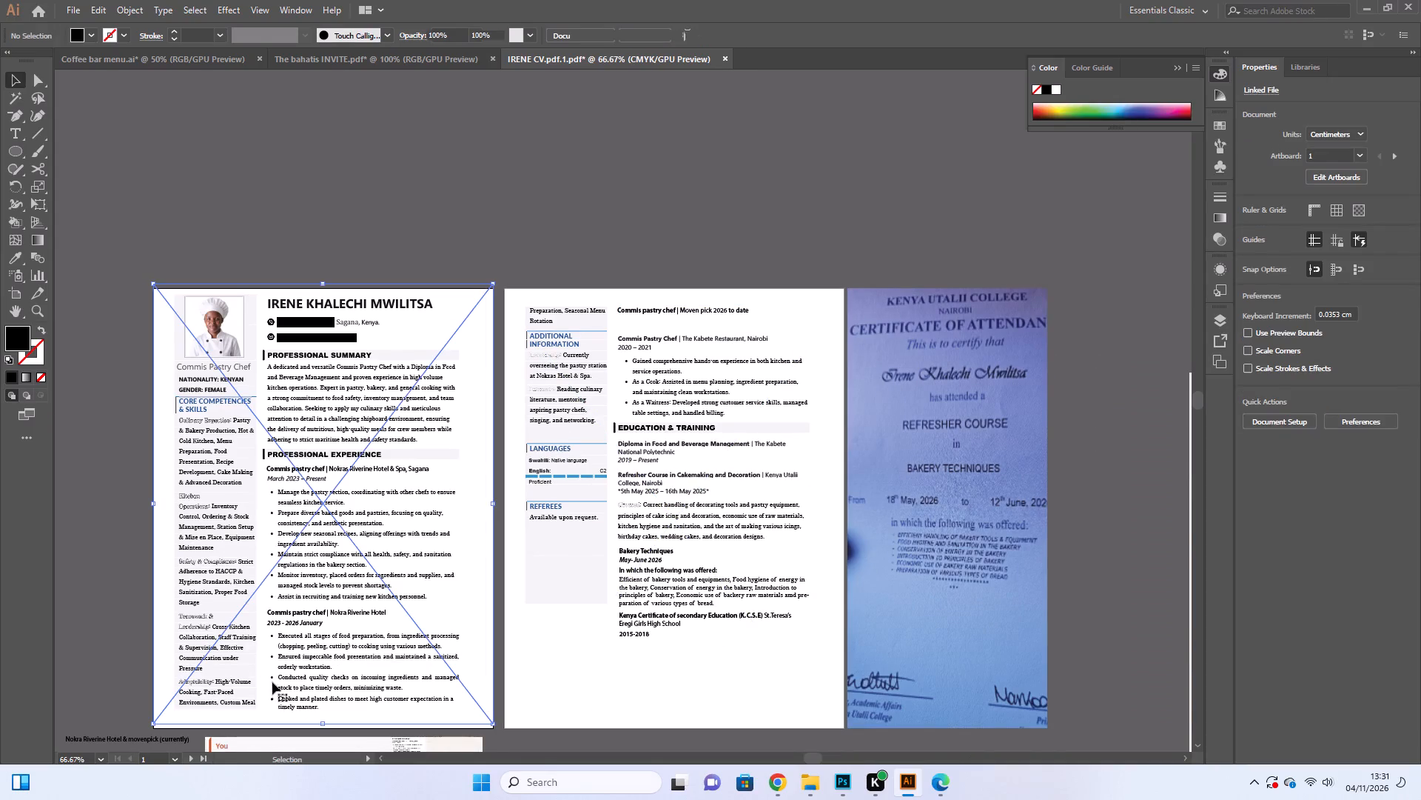
left_click_drag(274, 698, 417, 677)
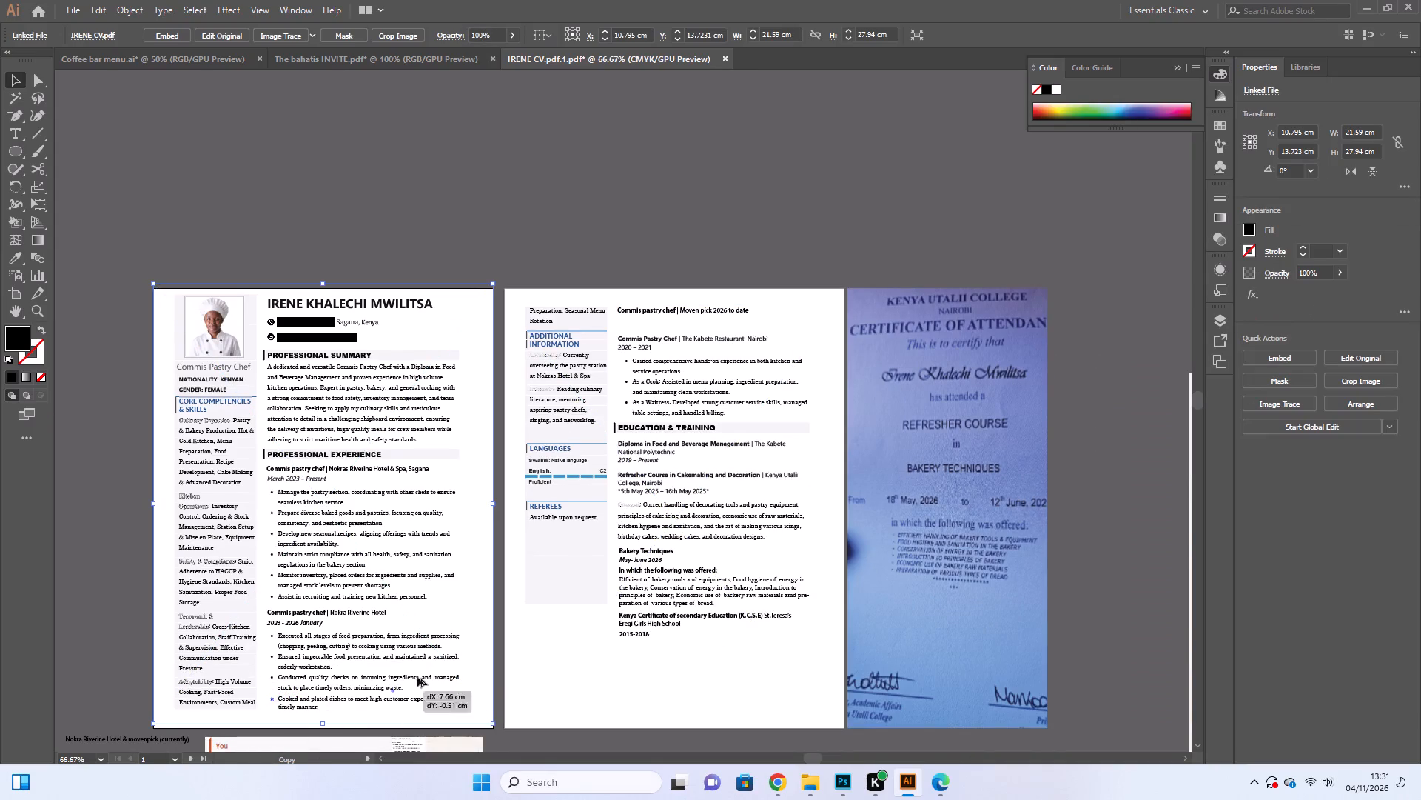
left_click_drag(417, 677, 625, 328)
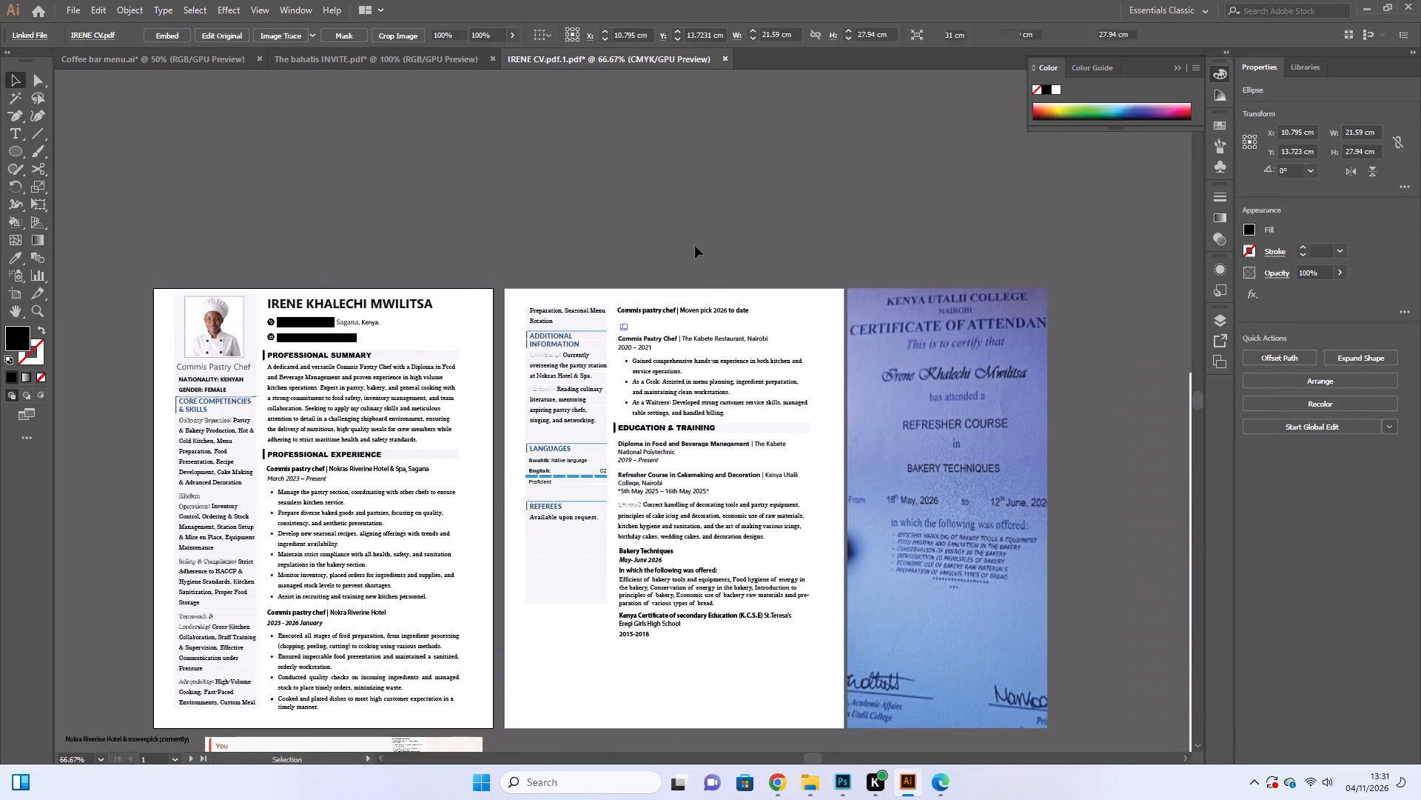
left_click(695, 246)
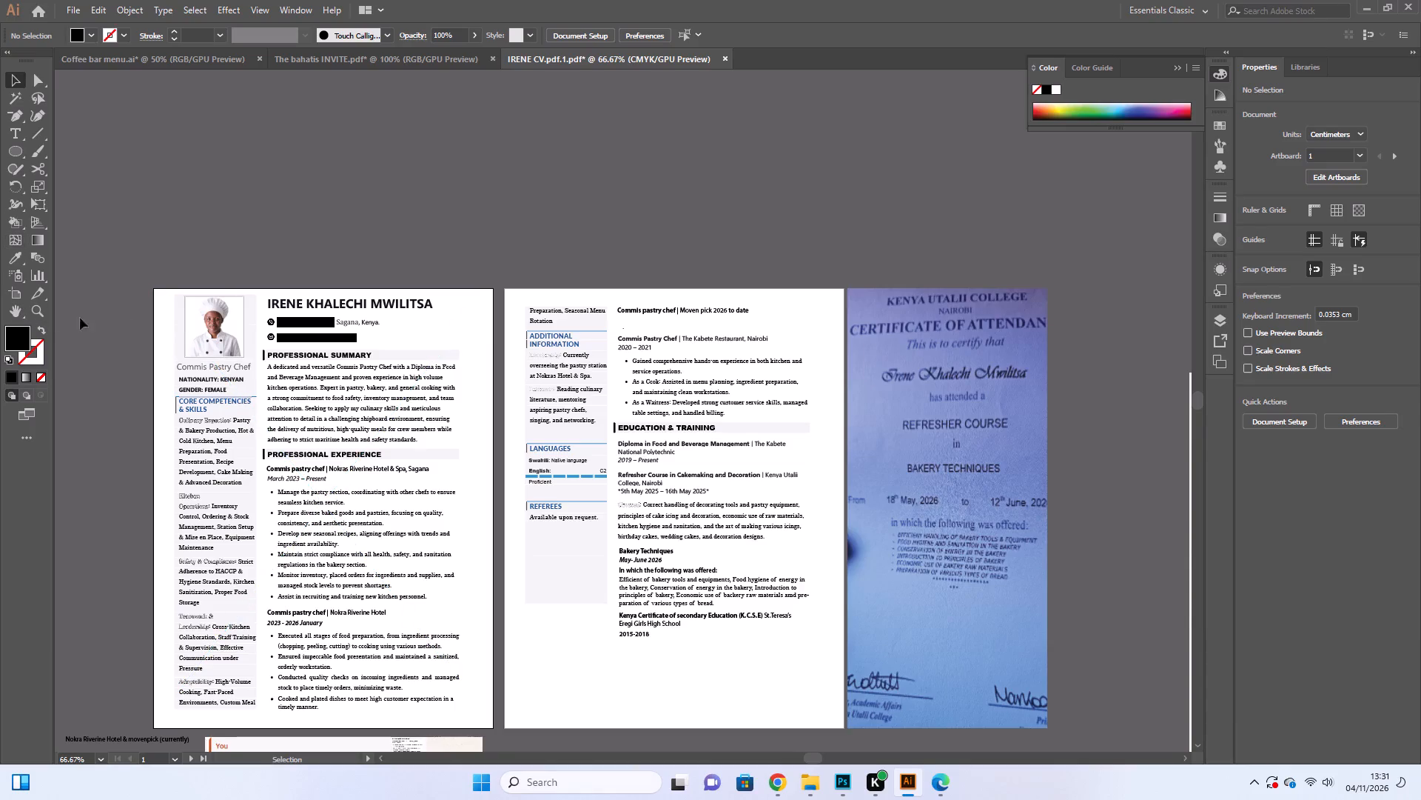
Bring the copied bullet dot to the front, above the white rectangle behind the Moven pick heading.
left_click(625, 328)
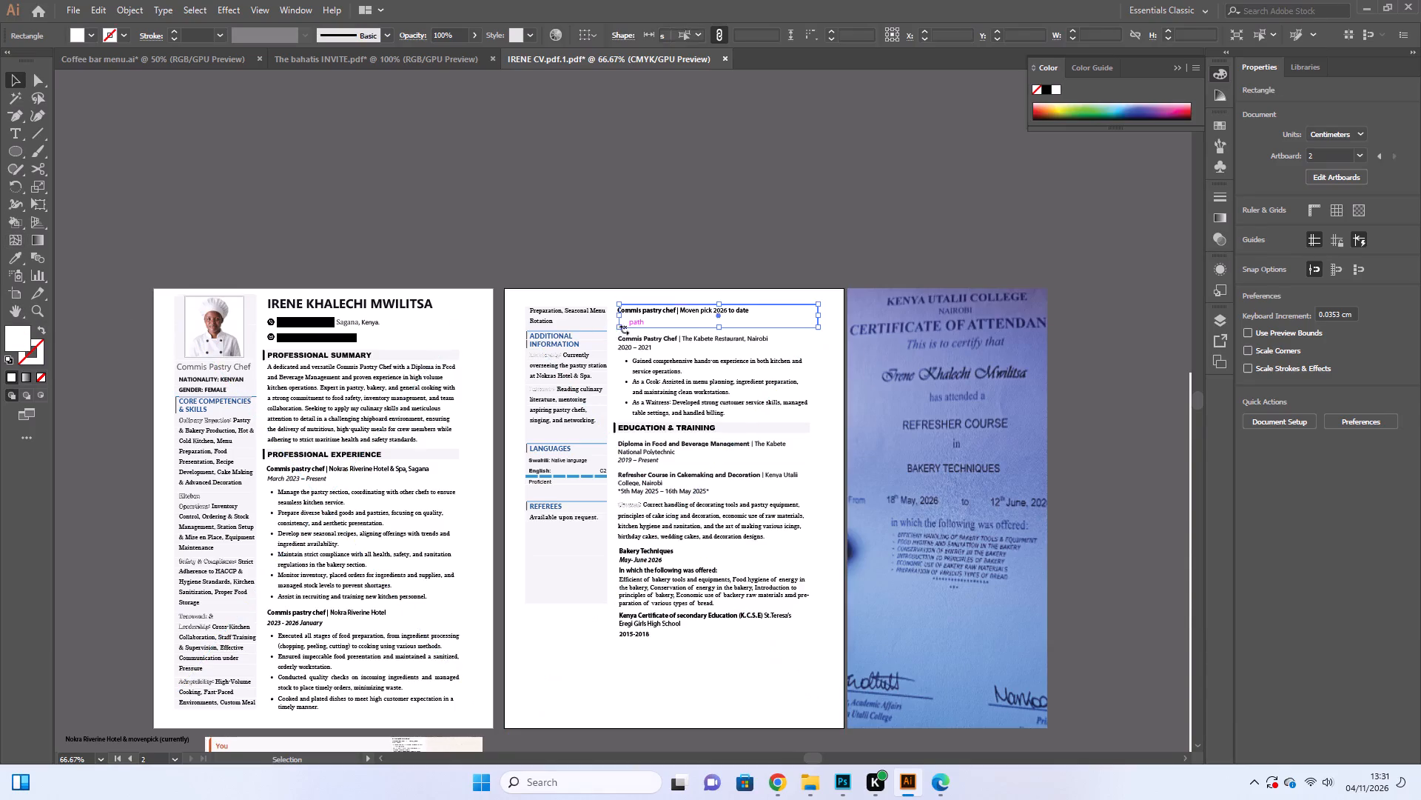
key("ctrl+equal")
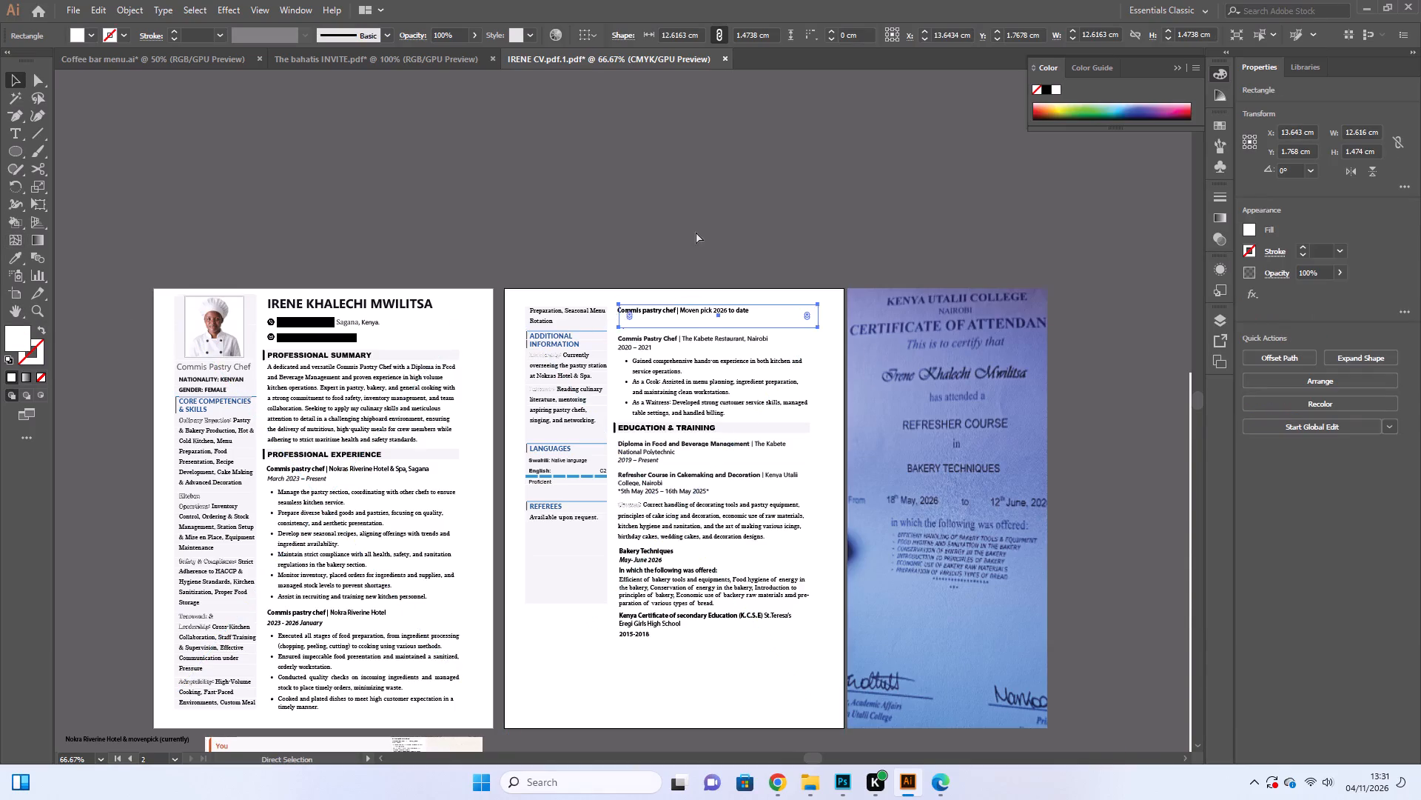
key("ctrl+equal")
key("ctrl+equal")
key("ctrl+equal")
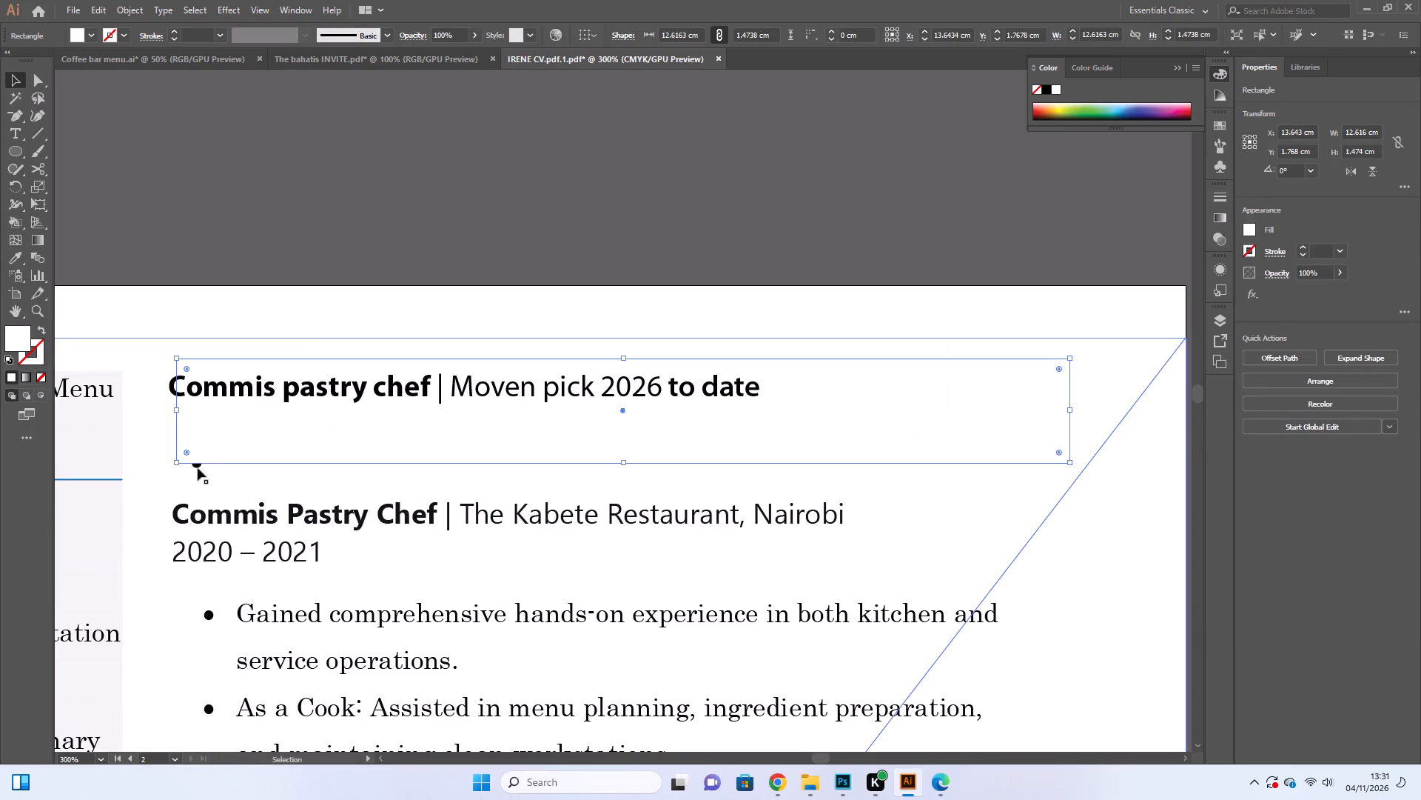
left_click(198, 468)
right_click(198, 468)
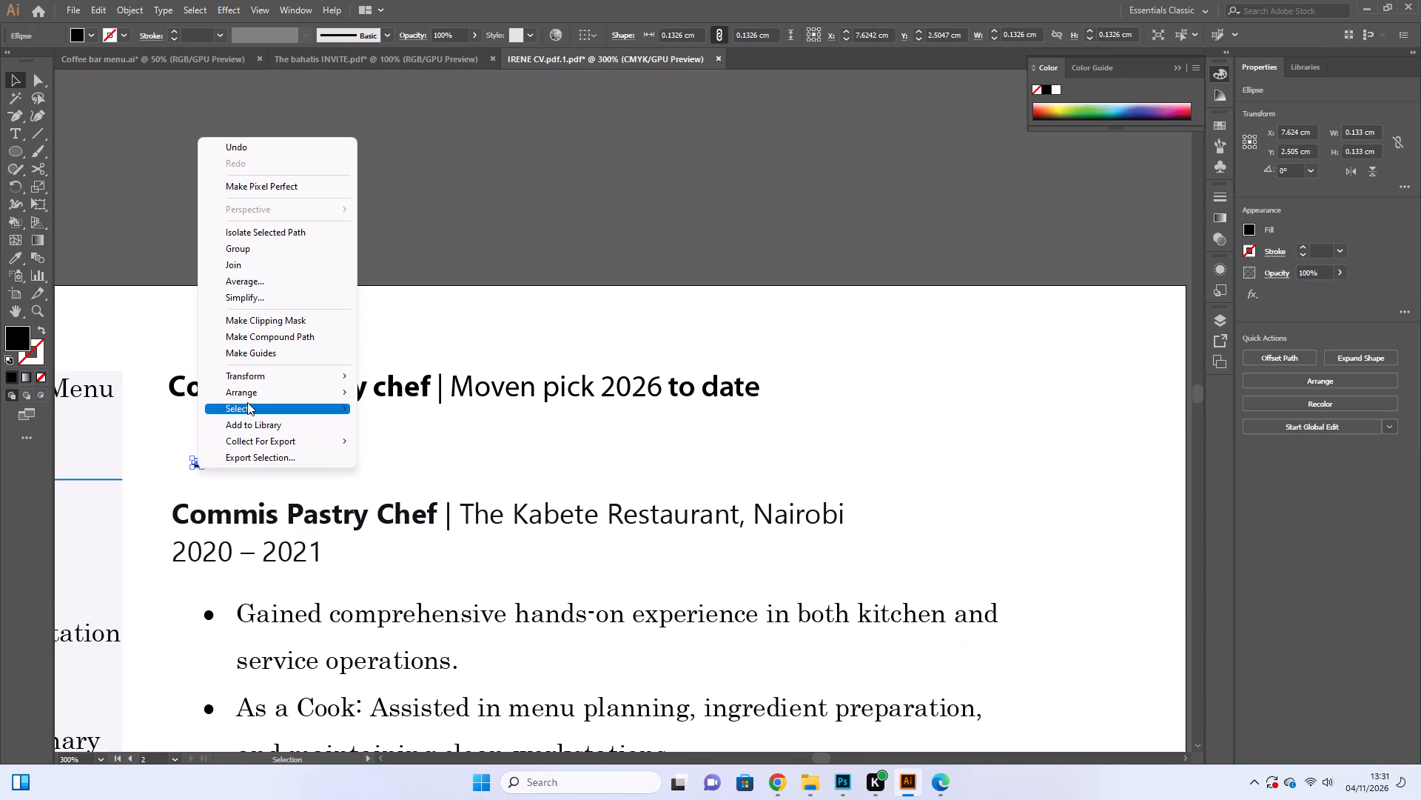
left_click(388, 389)
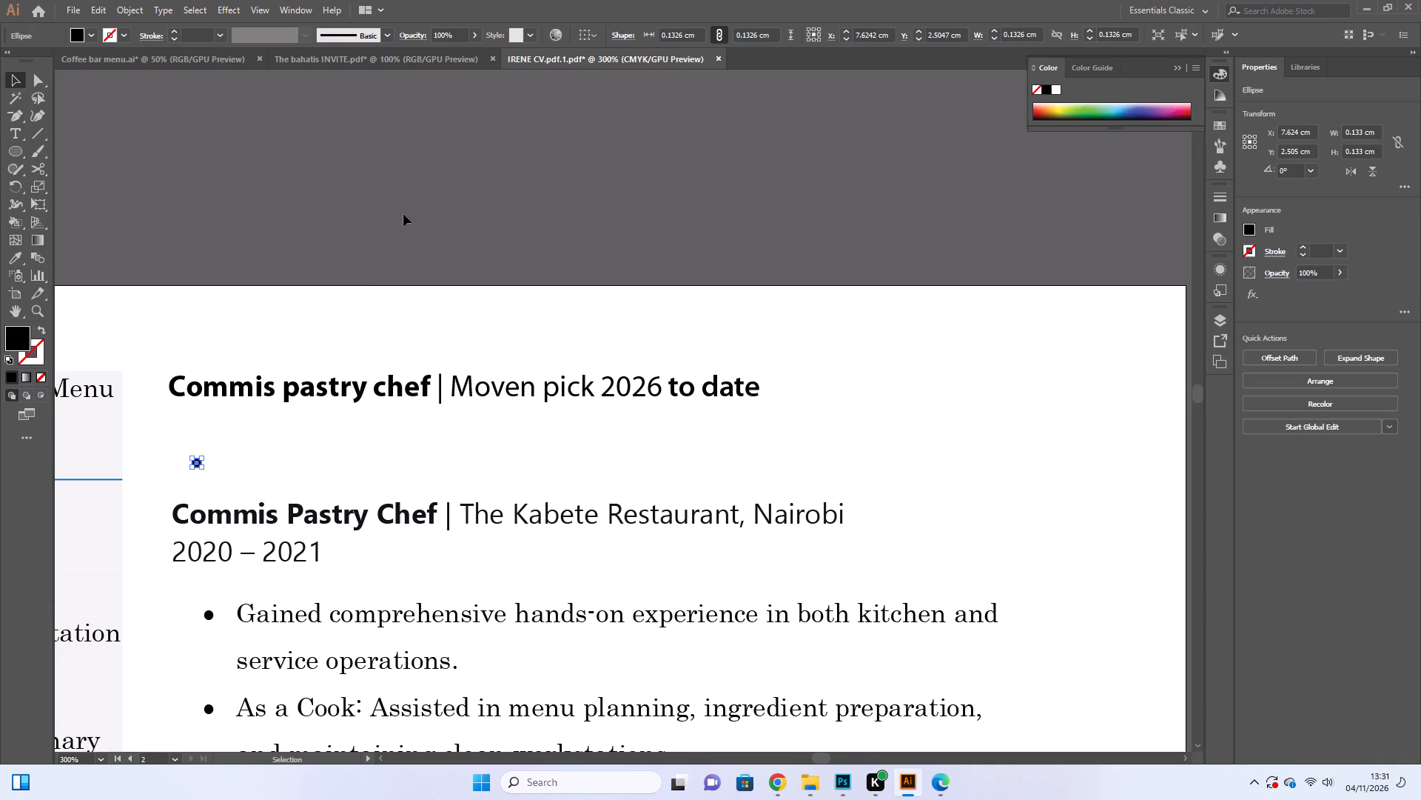
Show the rulers and place a vertical guide at about 7.8 cm through the centres of the Kabete Restaurant bullets.
left_click(283, 11)
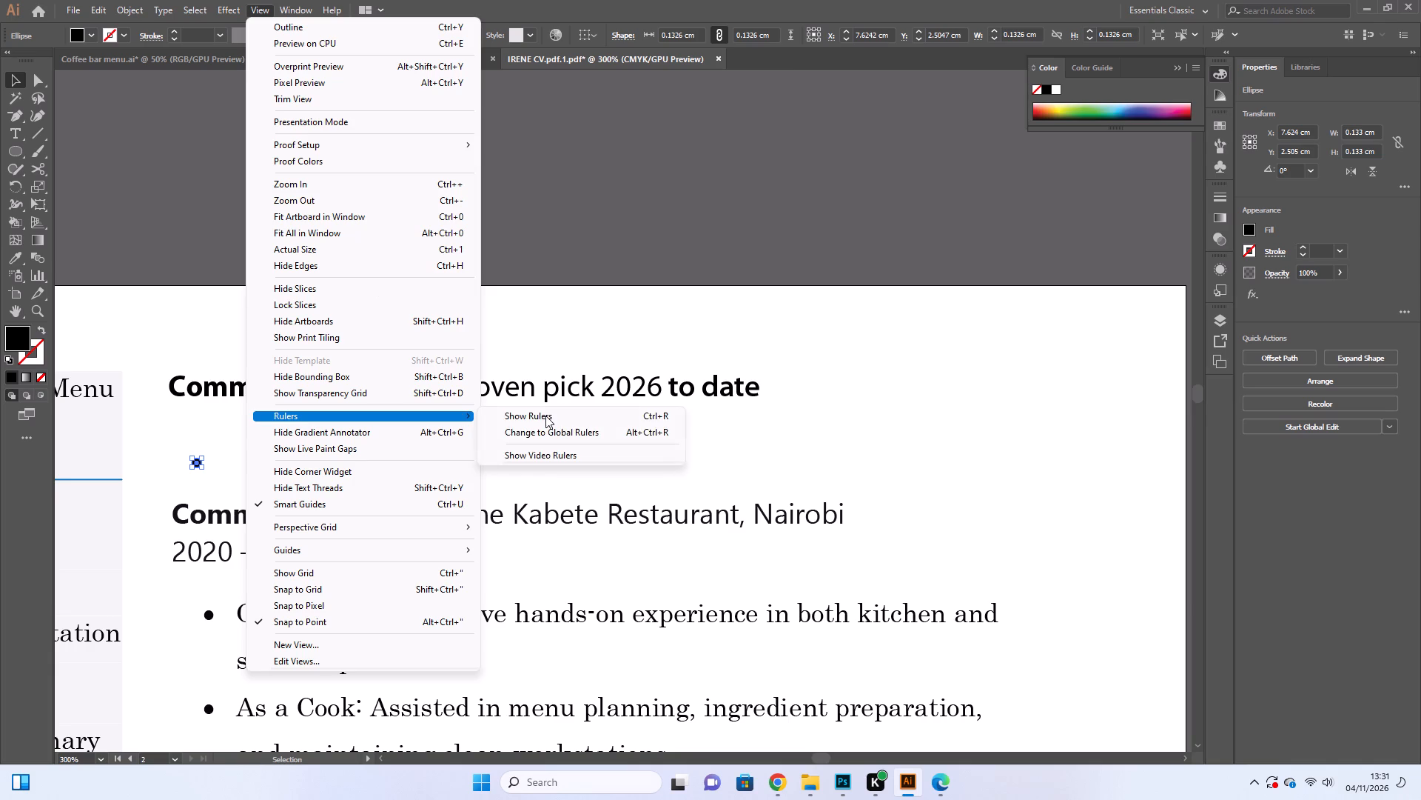
left_click(545, 416)
left_click_drag(63, 391, 183, 407)
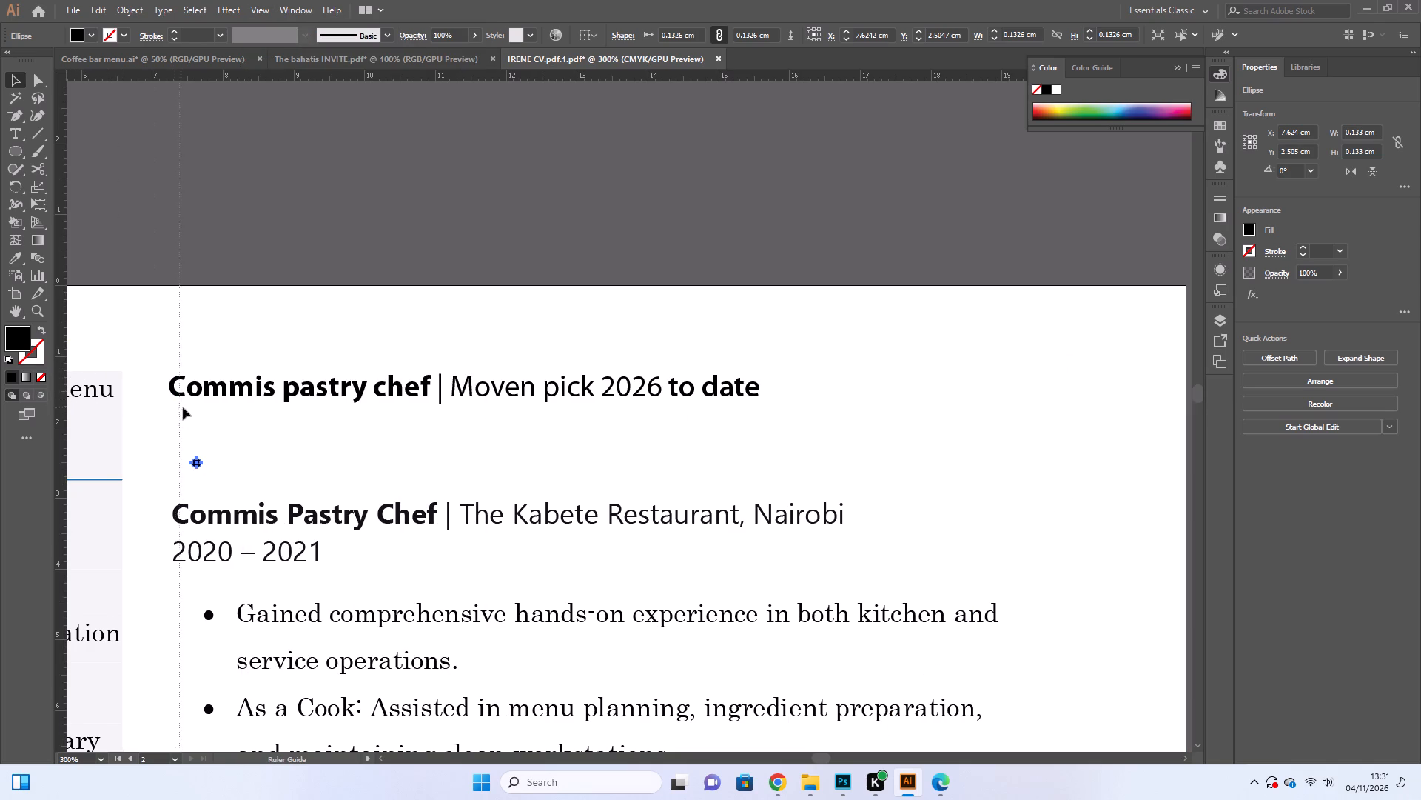
left_click_drag(183, 407, 209, 406)
left_click(292, 164)
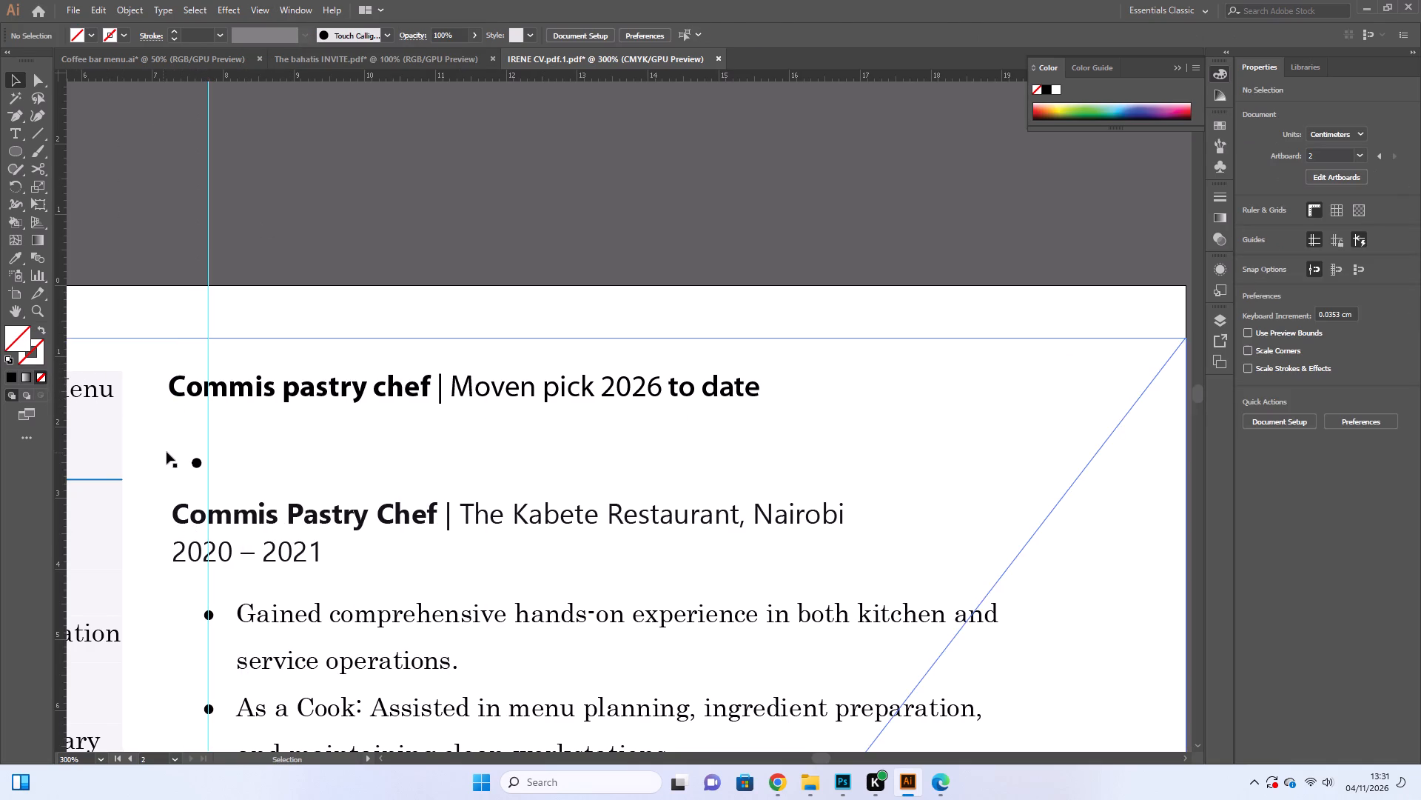
Move the copied bullet dot slightly up and centre it on the vertical guide.
left_click_drag(194, 460, 207, 447)
left_click(316, 298)
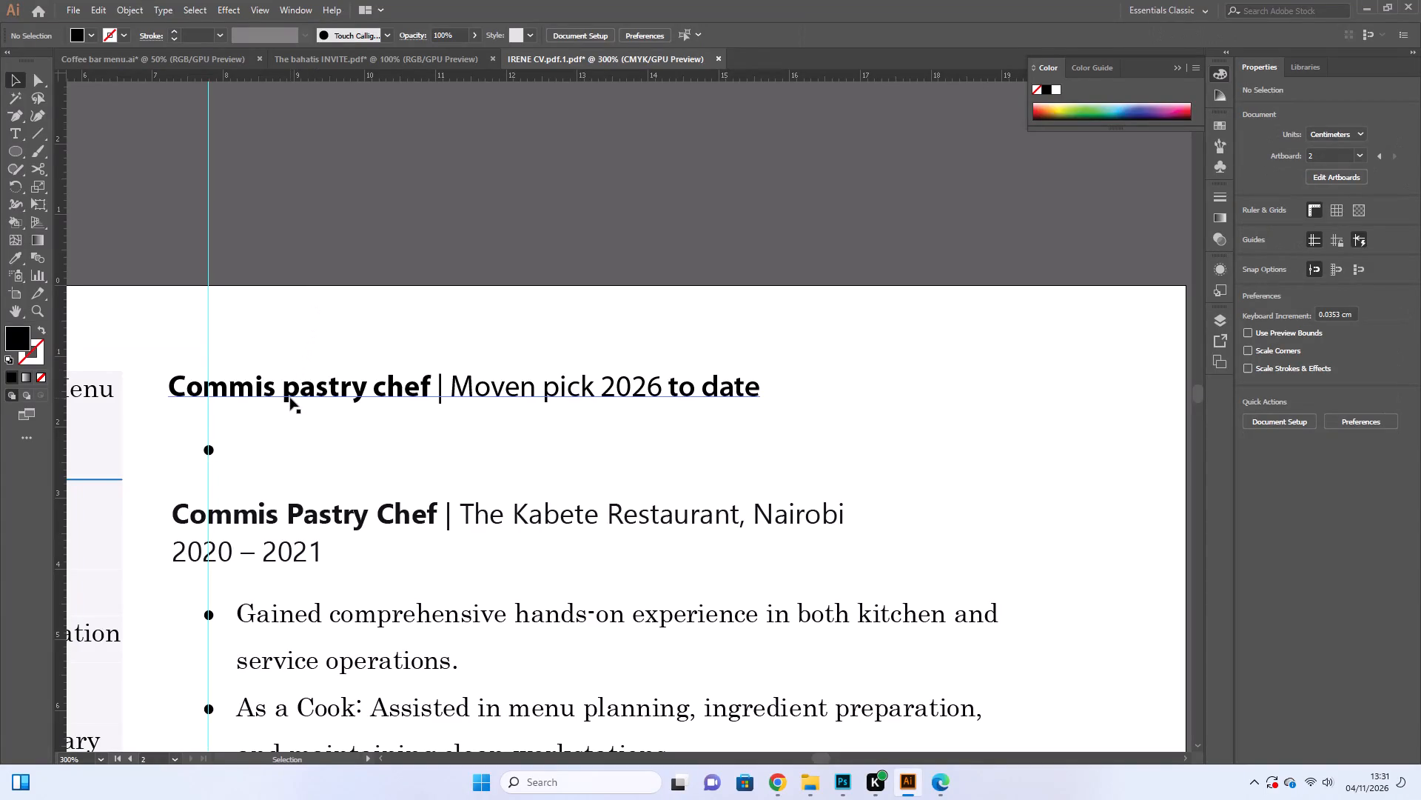
Shift the Moven pick heading slightly right to line up with the start of the Kabete Restaurant heading.
left_click(290, 398)
left_click(360, 218)
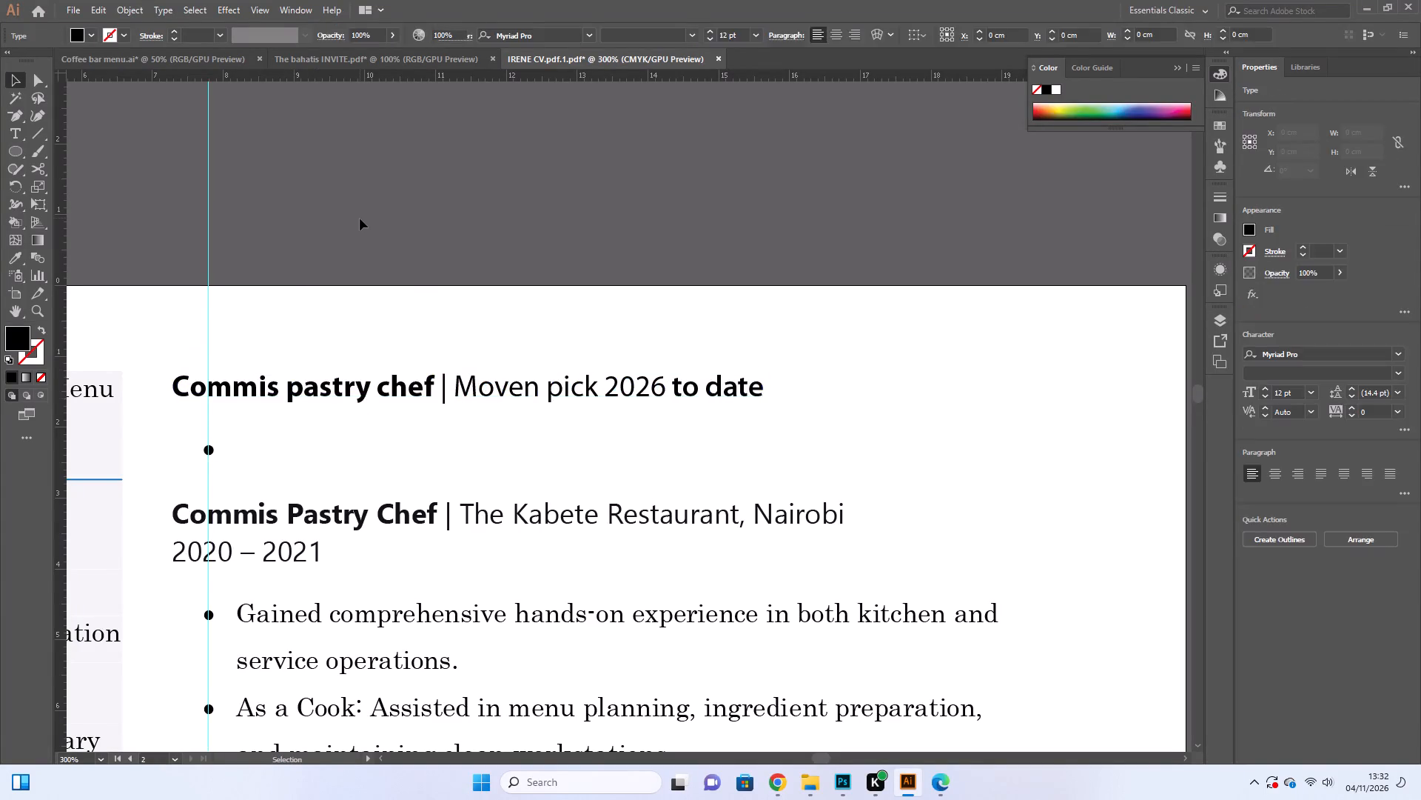
Duplicate page one's "Cooked and plated dishes" text beside the new Moven pick bullet and bring the copy to the front.
scroll(360, 224, "down", 8)
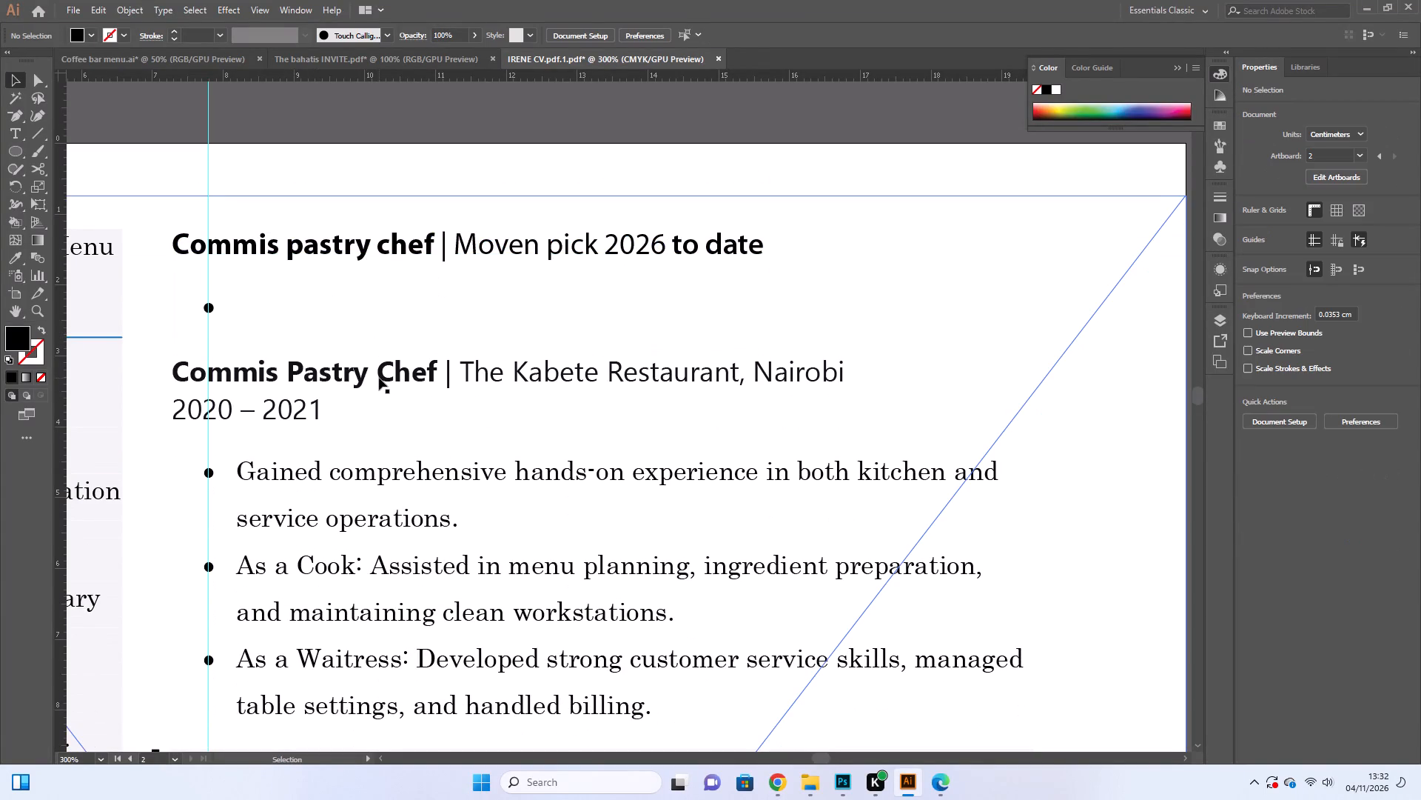
key("ctrl+minus")
key("ctrl+minus")
key("ctrl+minus")
key("ctrl+minus")
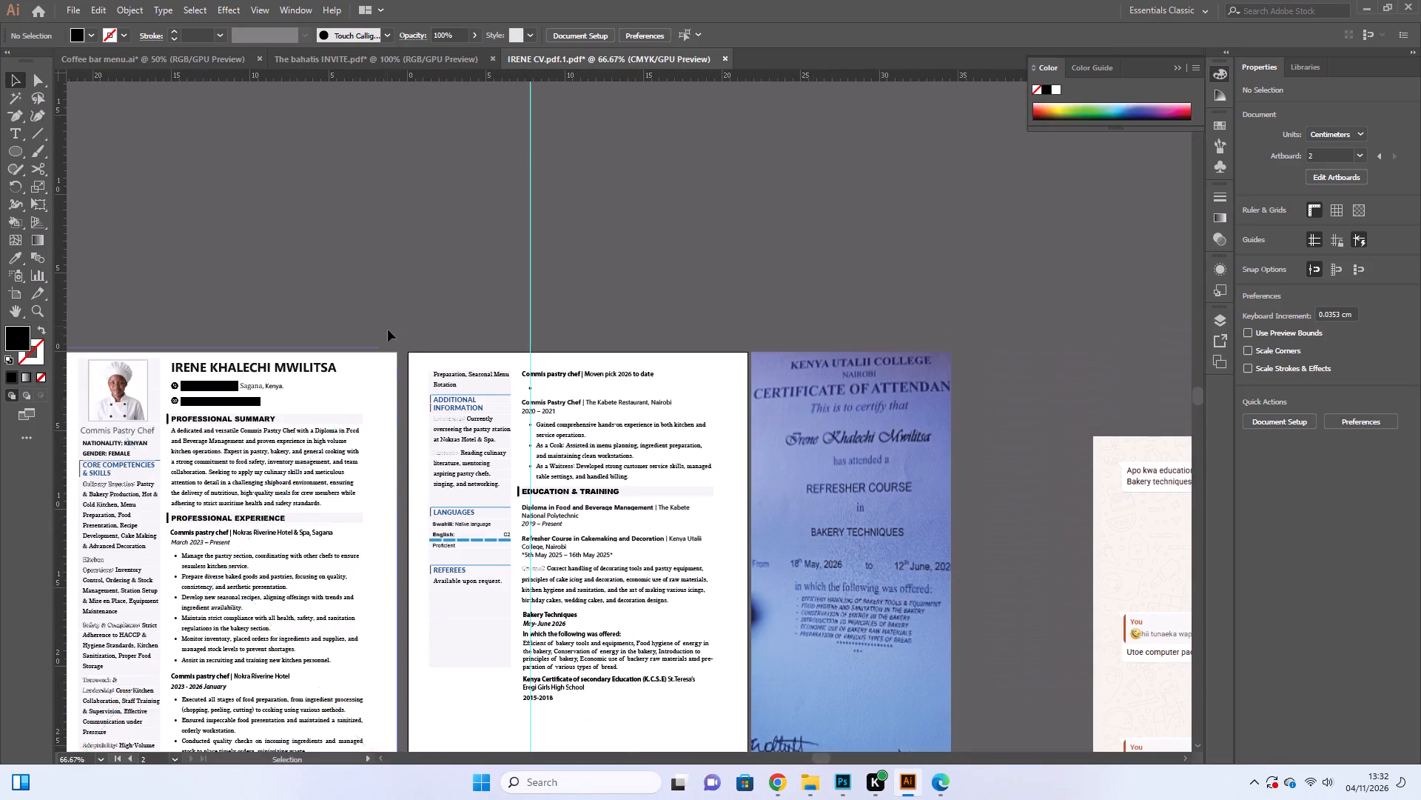
scroll(388, 326, "down", 13)
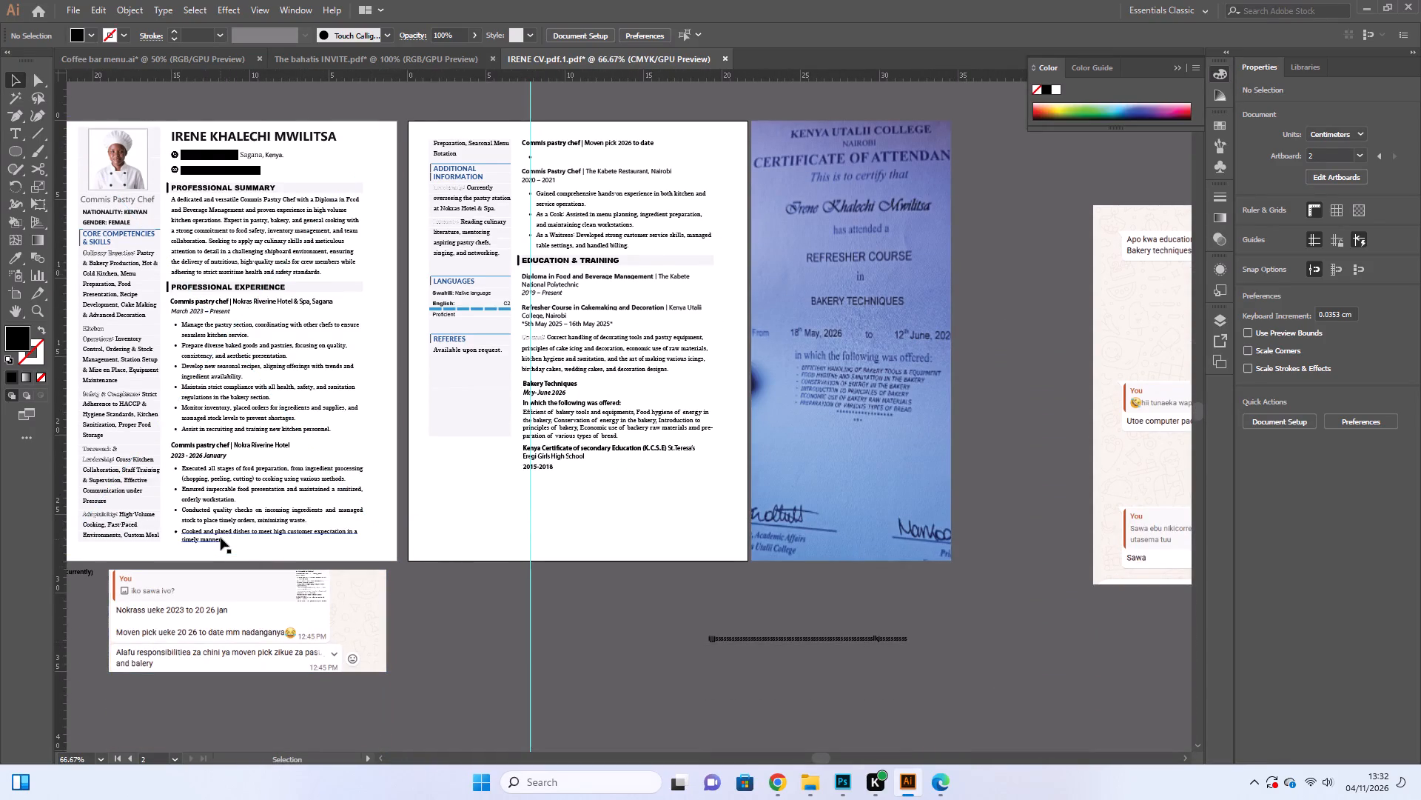
left_click_drag(221, 538, 583, 166, "alt")
key("ctrl+equal")
key("ctrl+equal")
key("ctrl+equal")
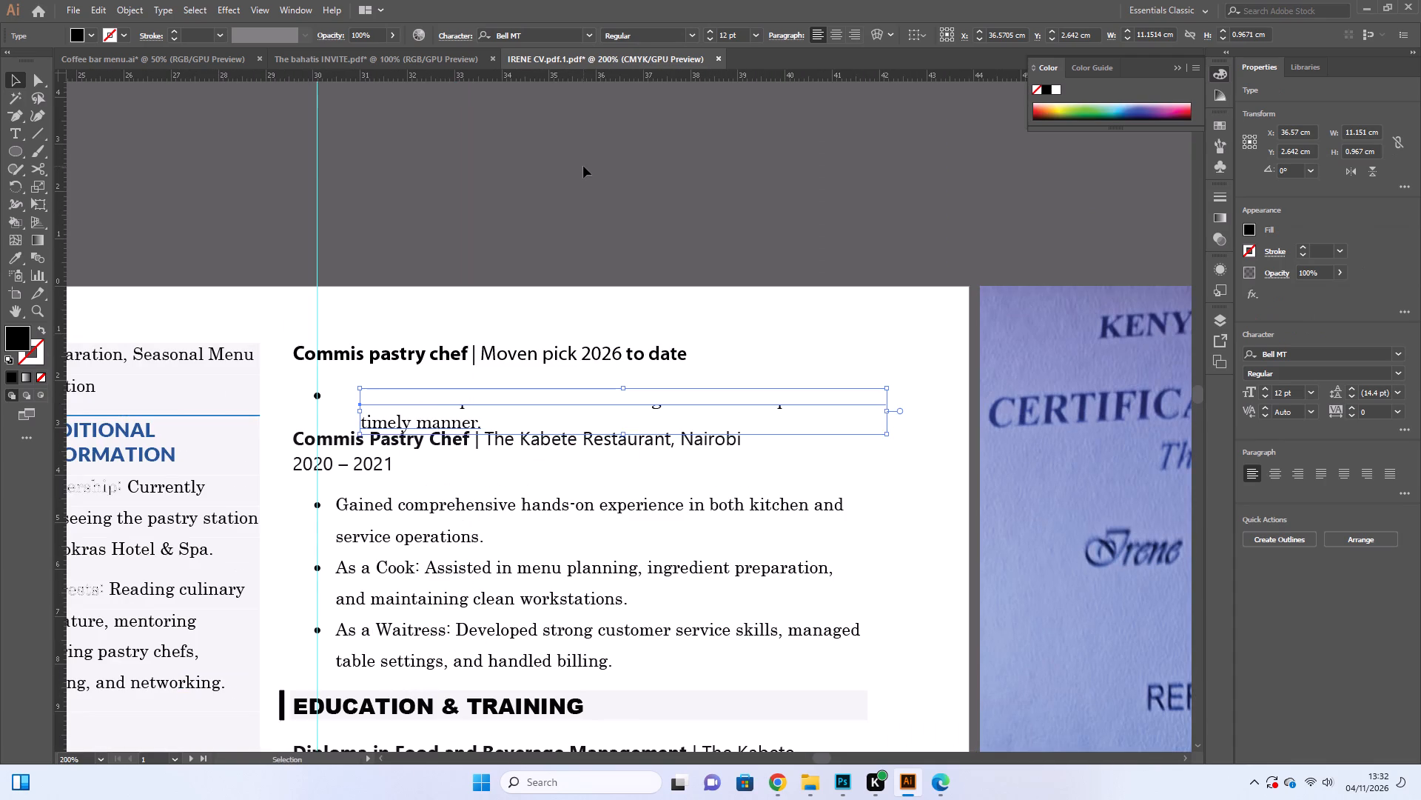
right_click(486, 395)
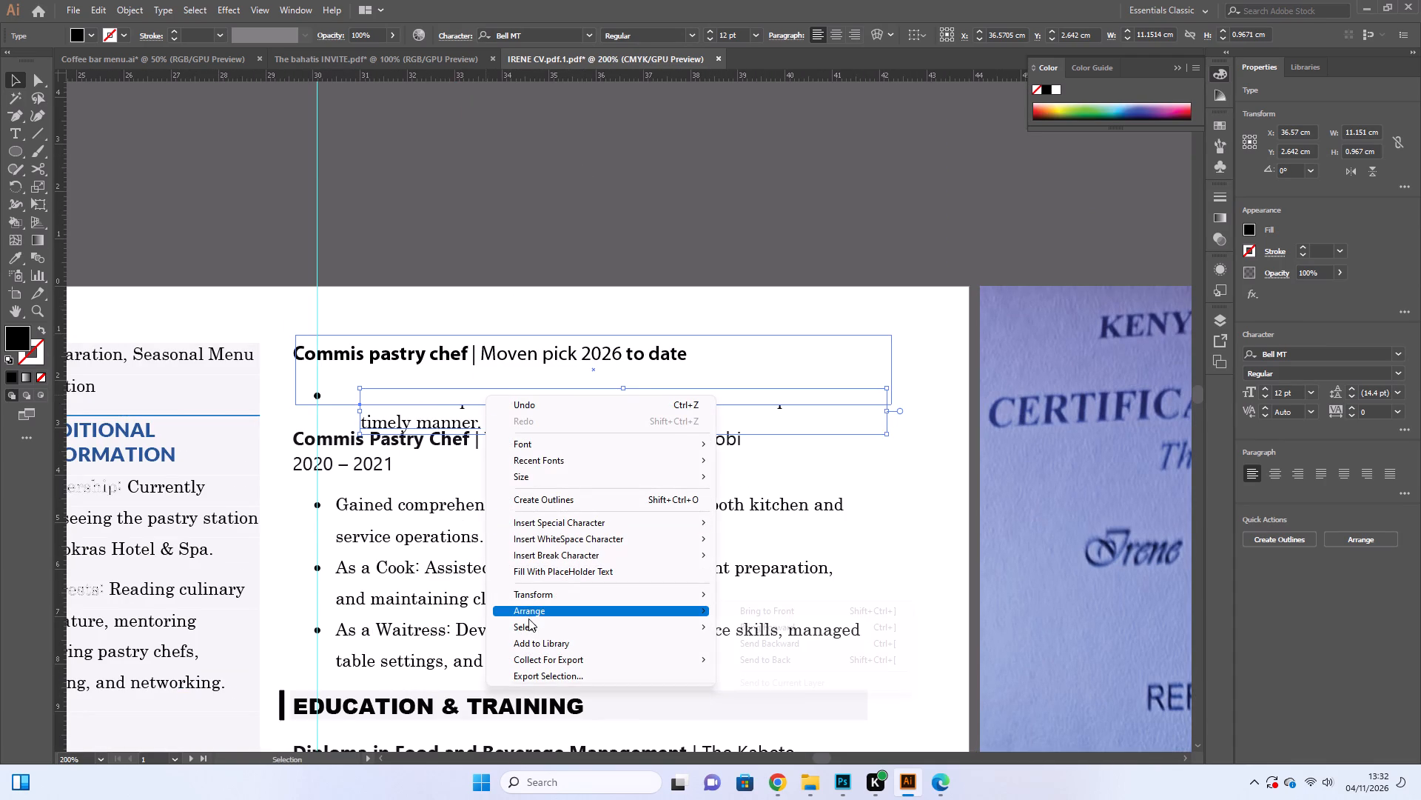
left_click(747, 611)
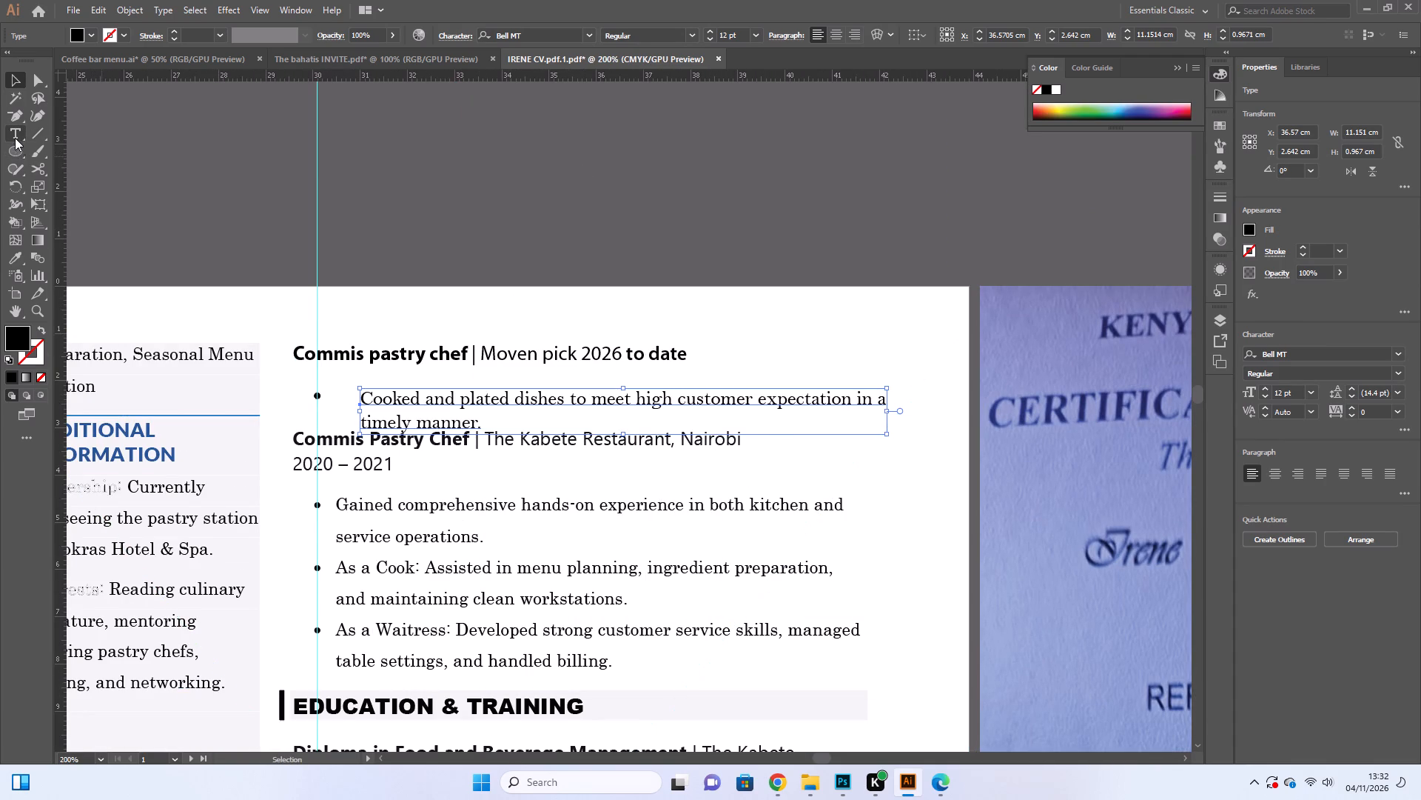
Replace the copied text beside the Moven pick bullet with "Pastry and Bakery", keeping the closing full stop.
left_click(15, 138)
left_click(474, 424)
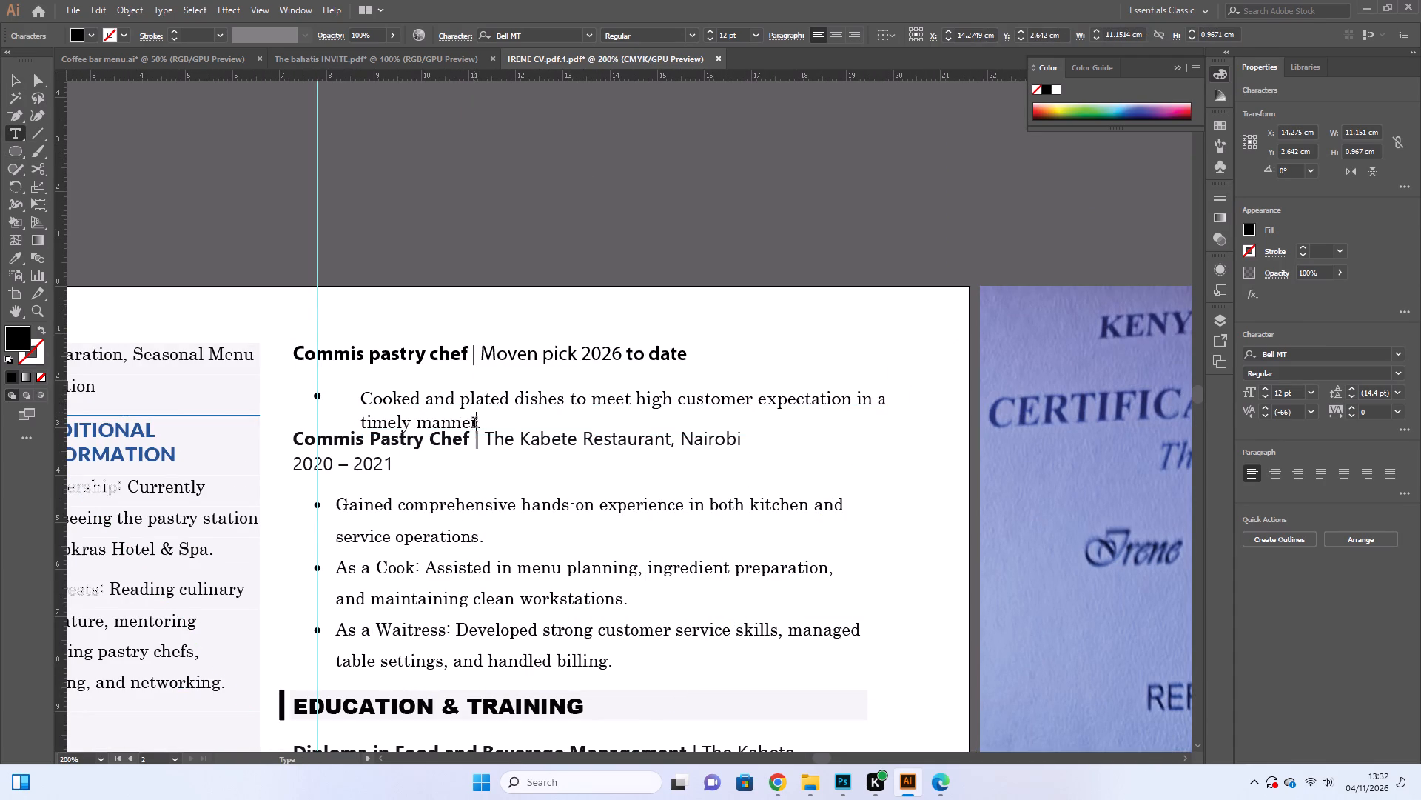
key("BackSpace")
key("BackSpace")
key("BackSpace")
key("BackSpace")
key("BackSpace")
key("BackSpace")
key("BackSpace")
key("BackSpace")
key("BackSpace")
key("BackSpace")
key("BackSpace")
key("BackSpace")
key("BackSpace")
key("BackSpace")
key("BackSpace")
key("BackSpace")
key("BackSpace")
key("BackSpace")
key("BackSpace")
key("BackSpace")
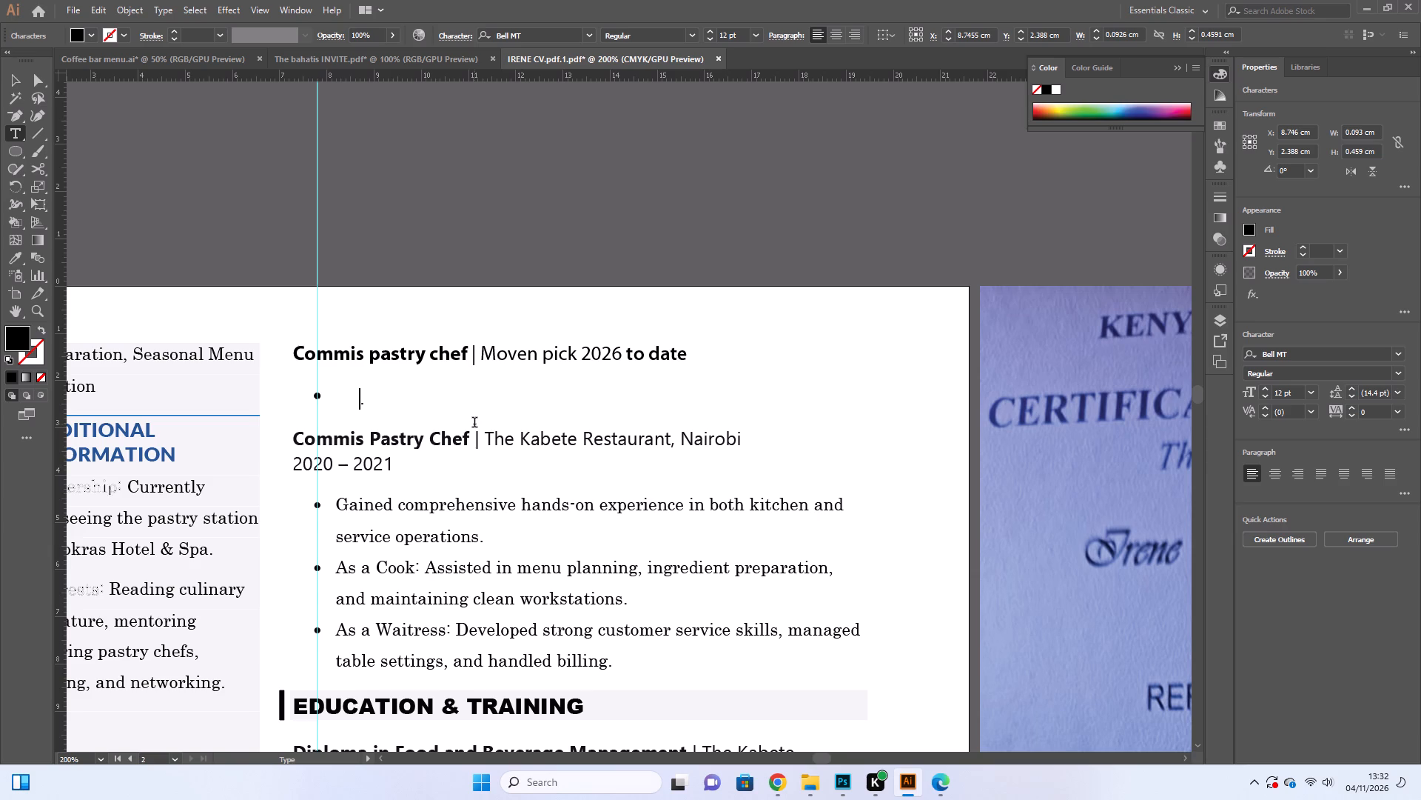
key("p")
type("astry and")
key("space")
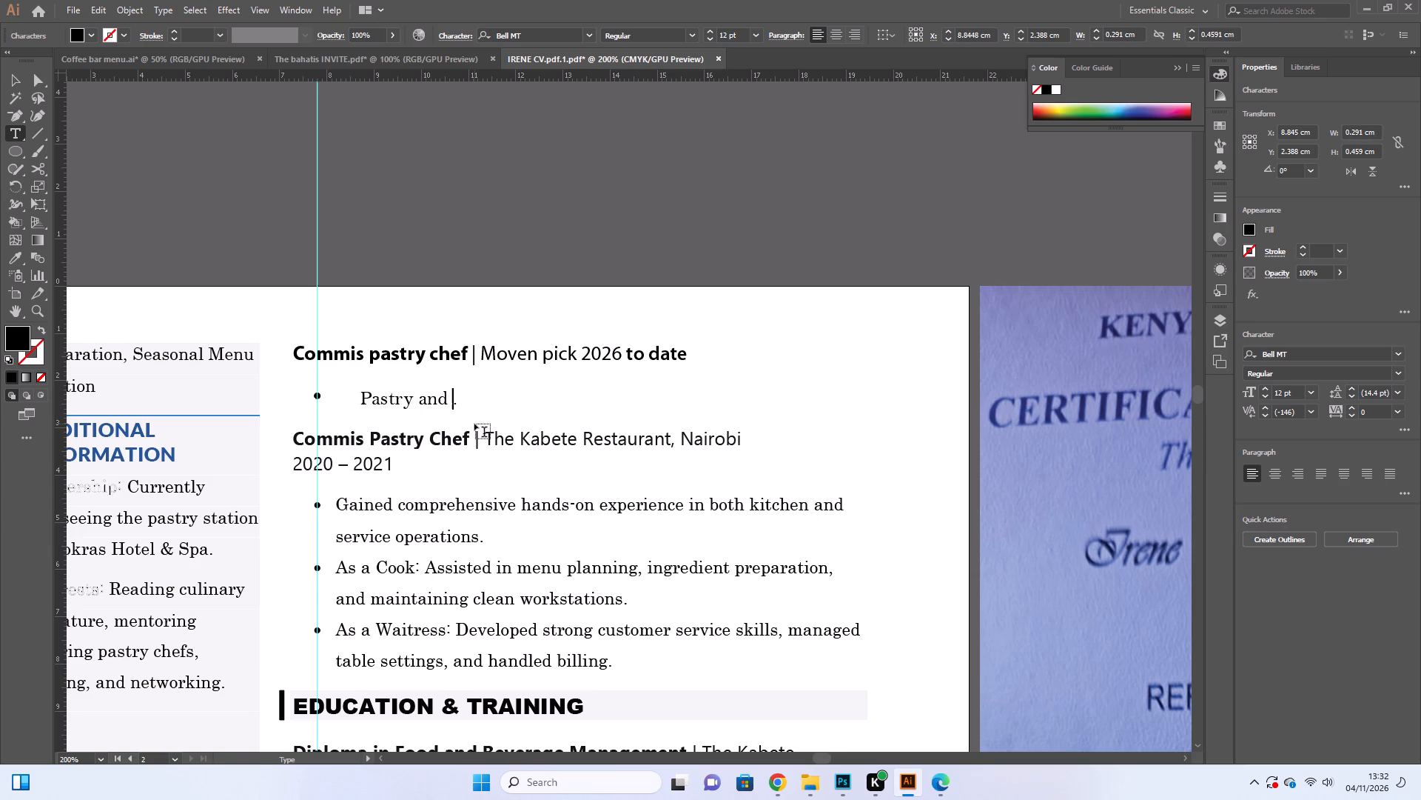
key("a")
type("kery")
scroll(273, 322, "down", 5)
left_click(8, 79)
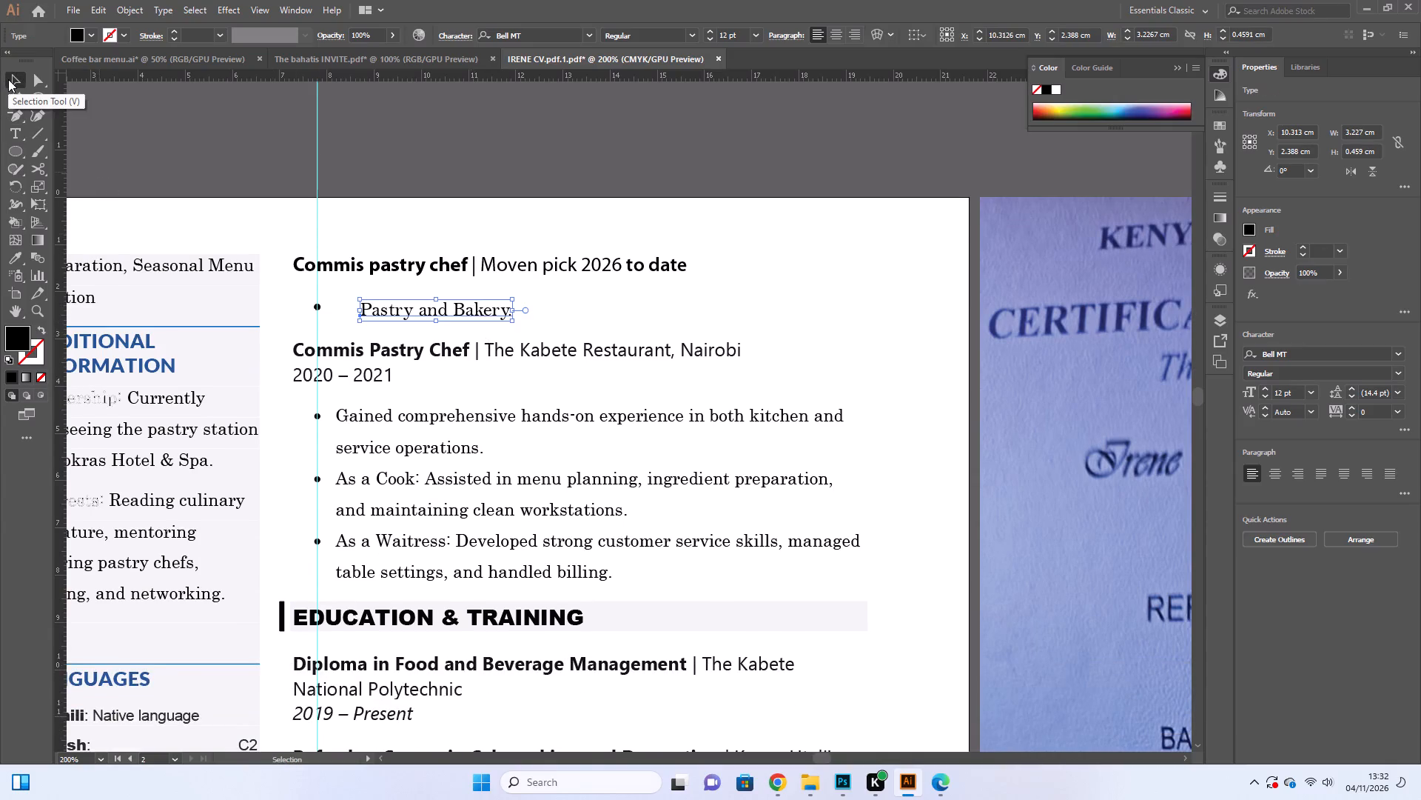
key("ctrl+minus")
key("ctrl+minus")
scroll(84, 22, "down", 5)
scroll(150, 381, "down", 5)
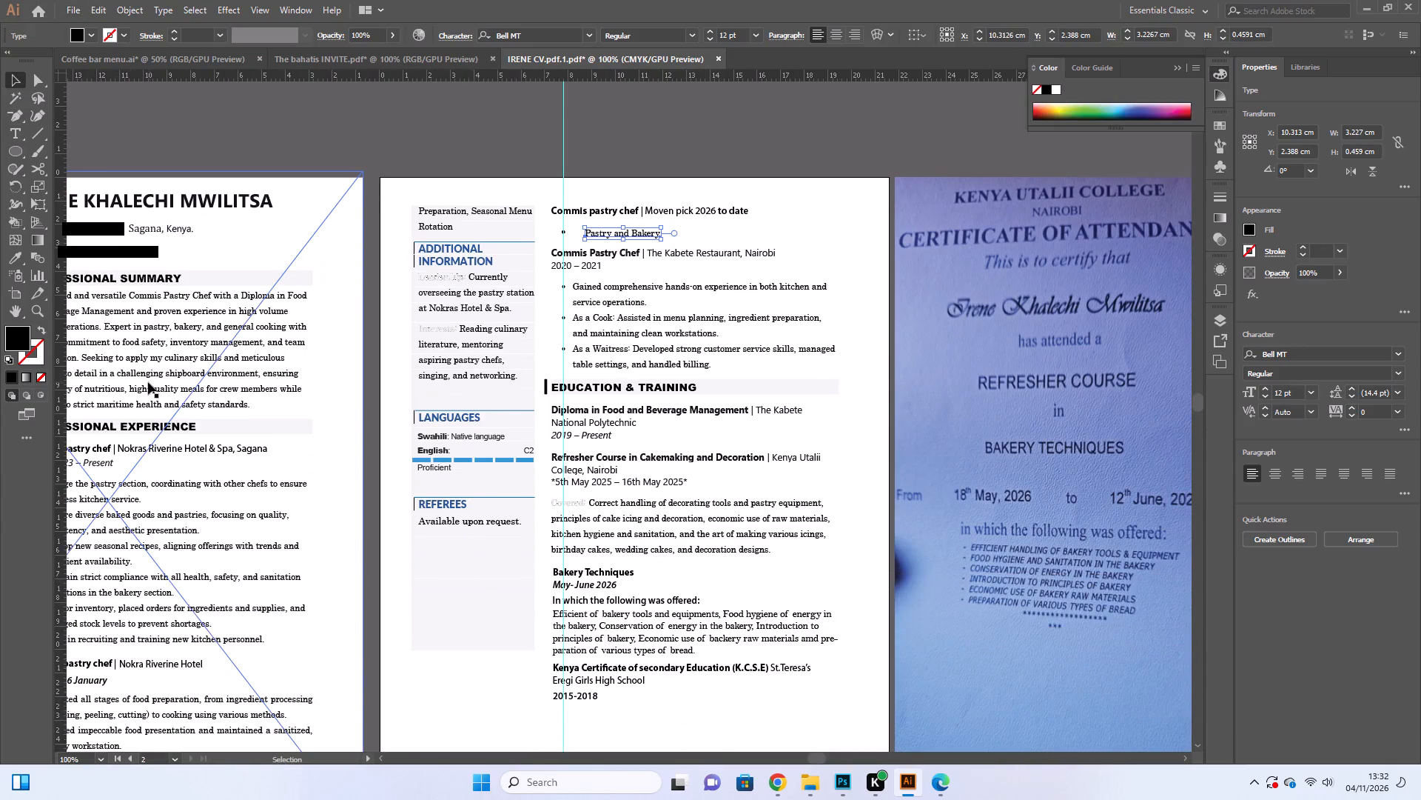
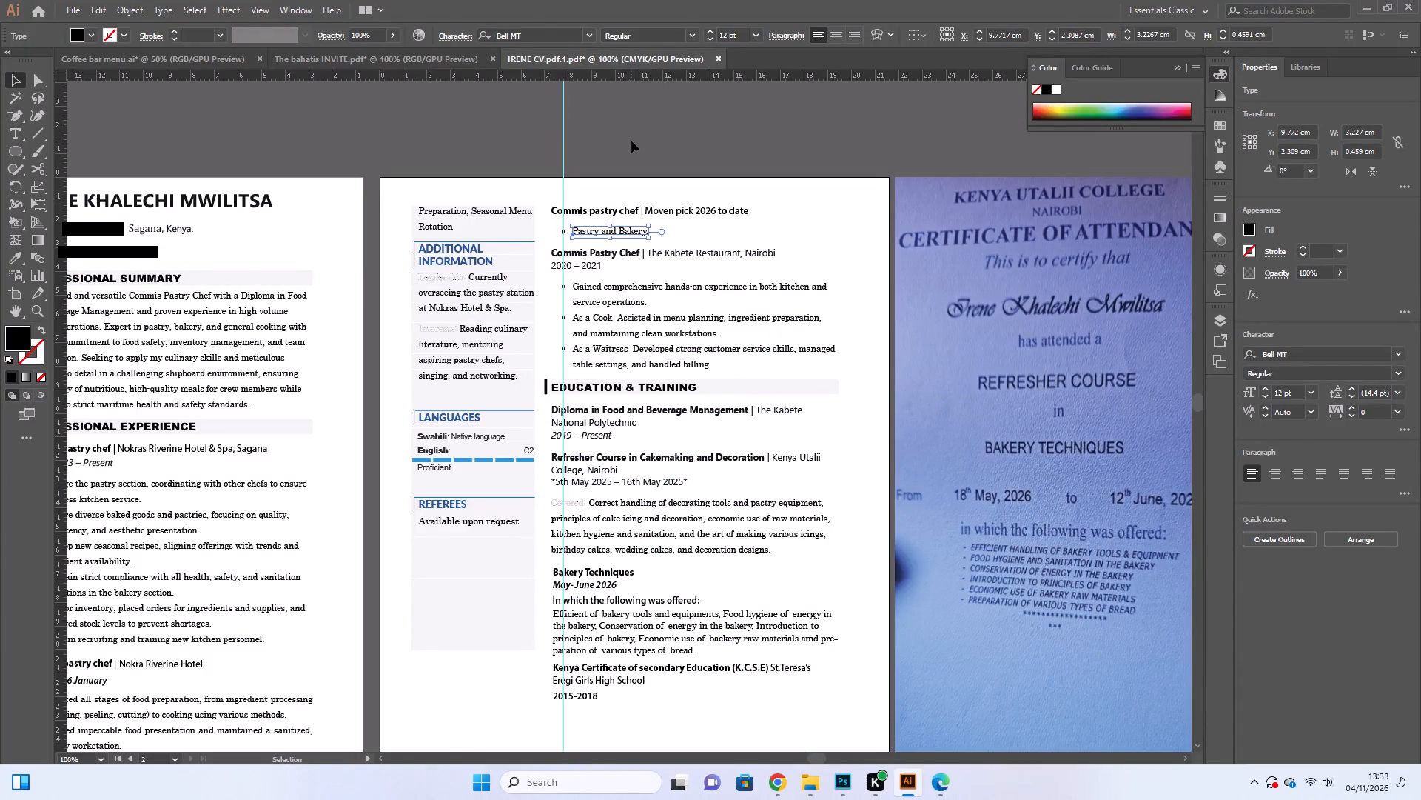
Delete the Kenya Utalii College certificate photo beside page two.
left_click(497, 219)
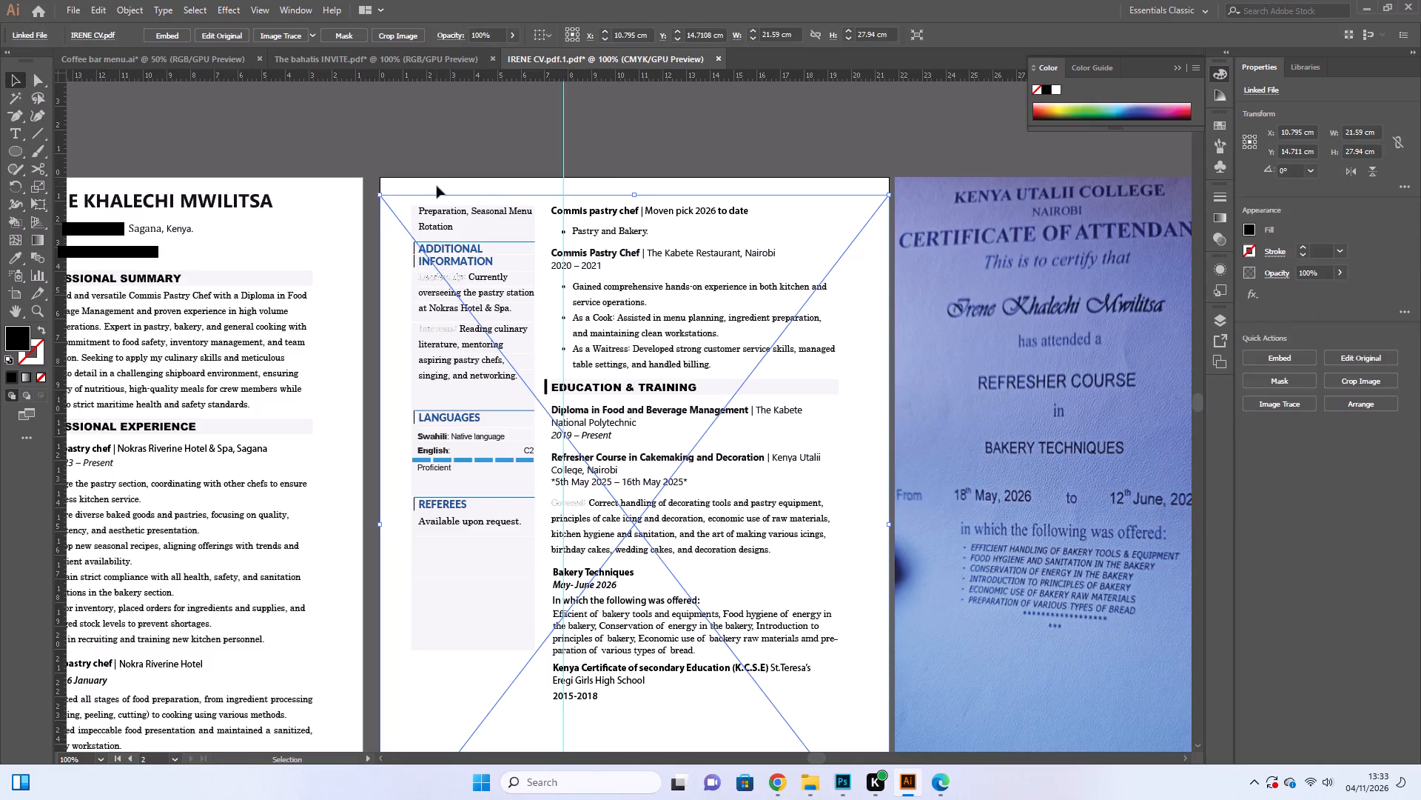
left_click(437, 186)
scroll(491, 279, "down", 3)
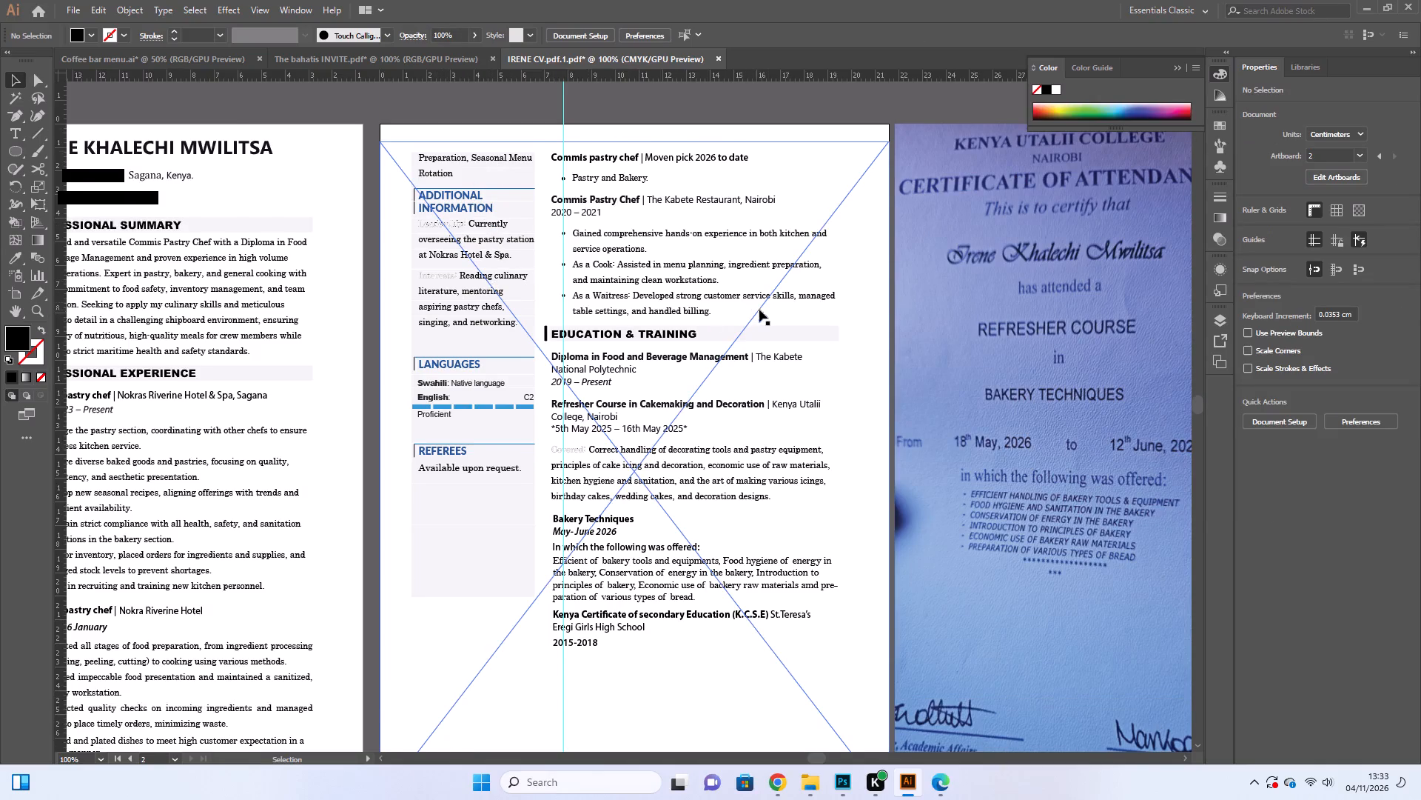
left_click(1014, 376)
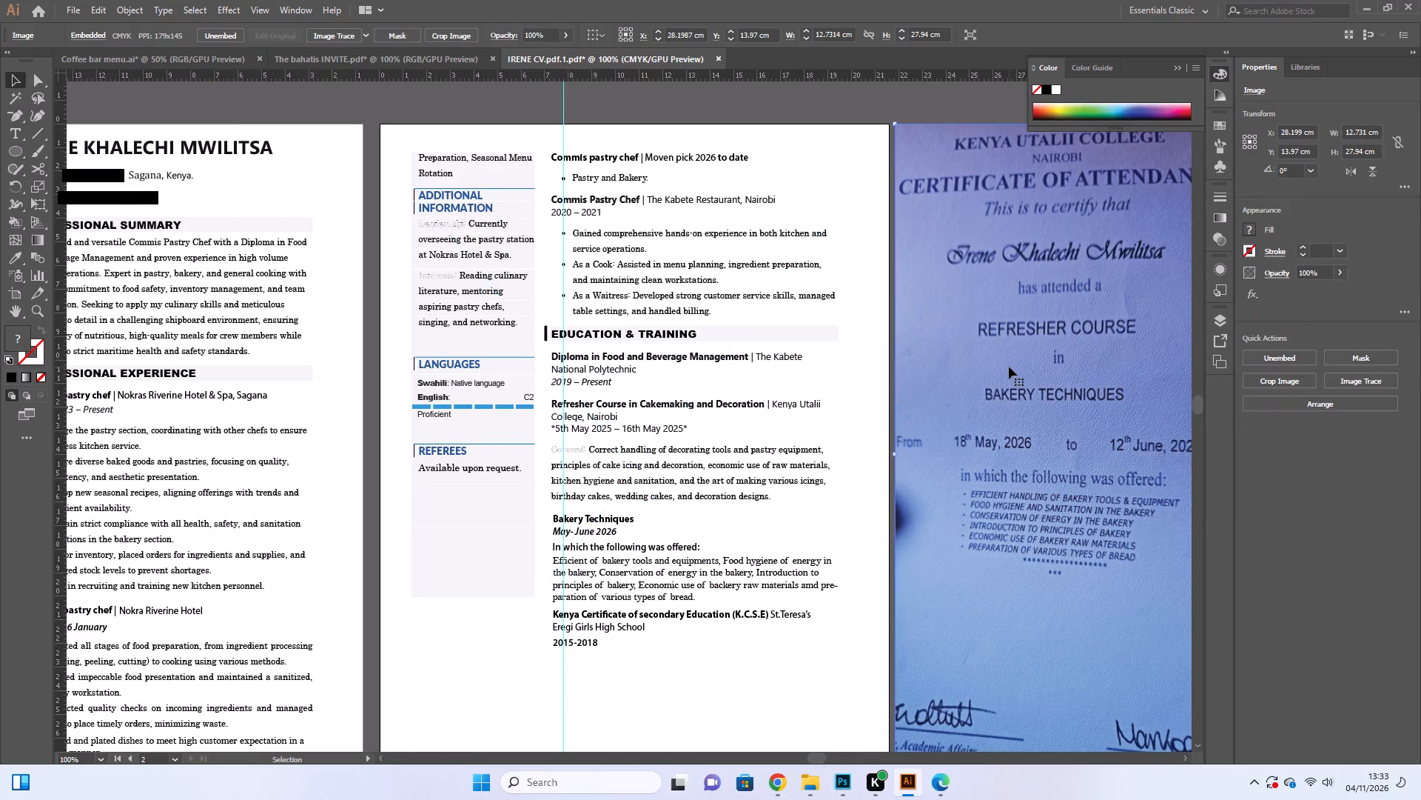
key("ctrl+minus")
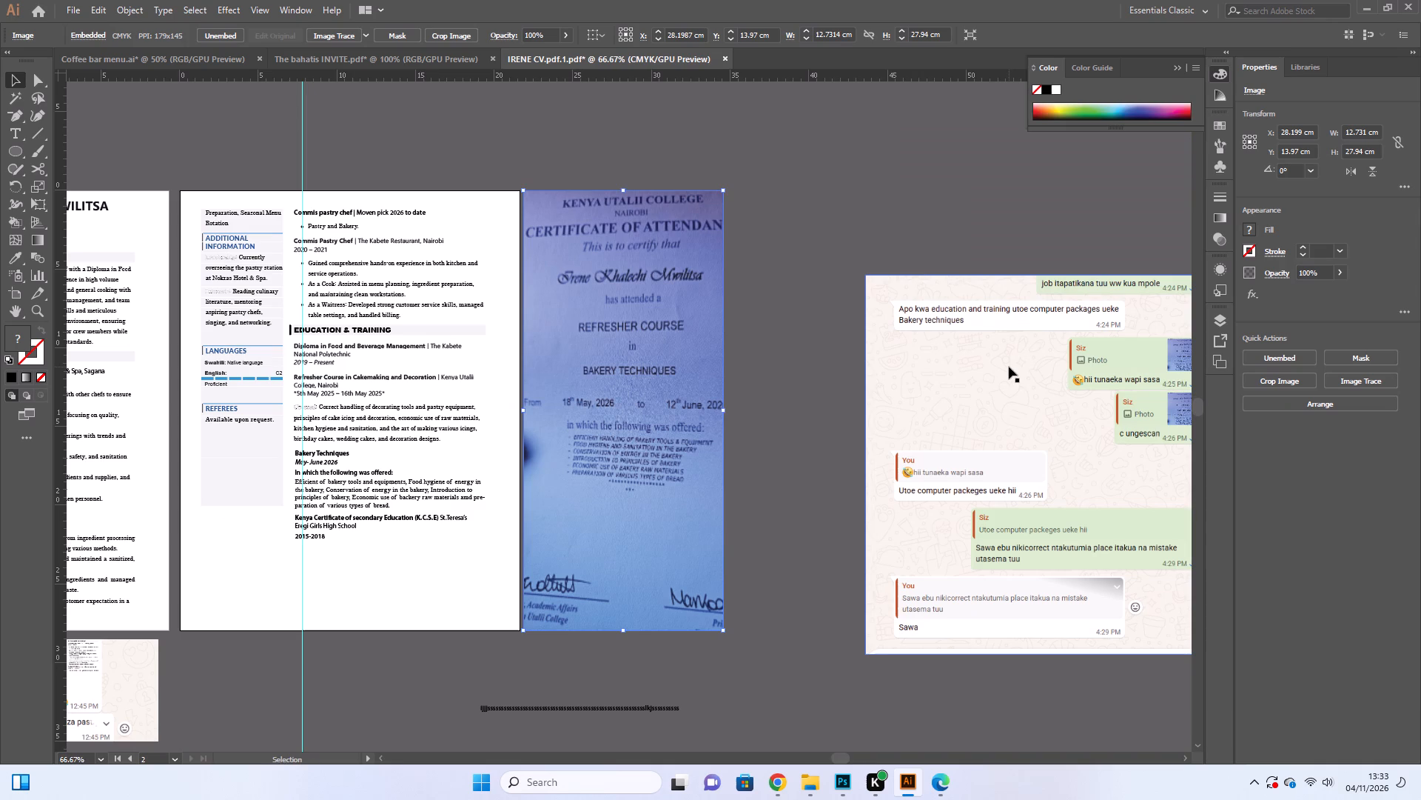
left_click(657, 453)
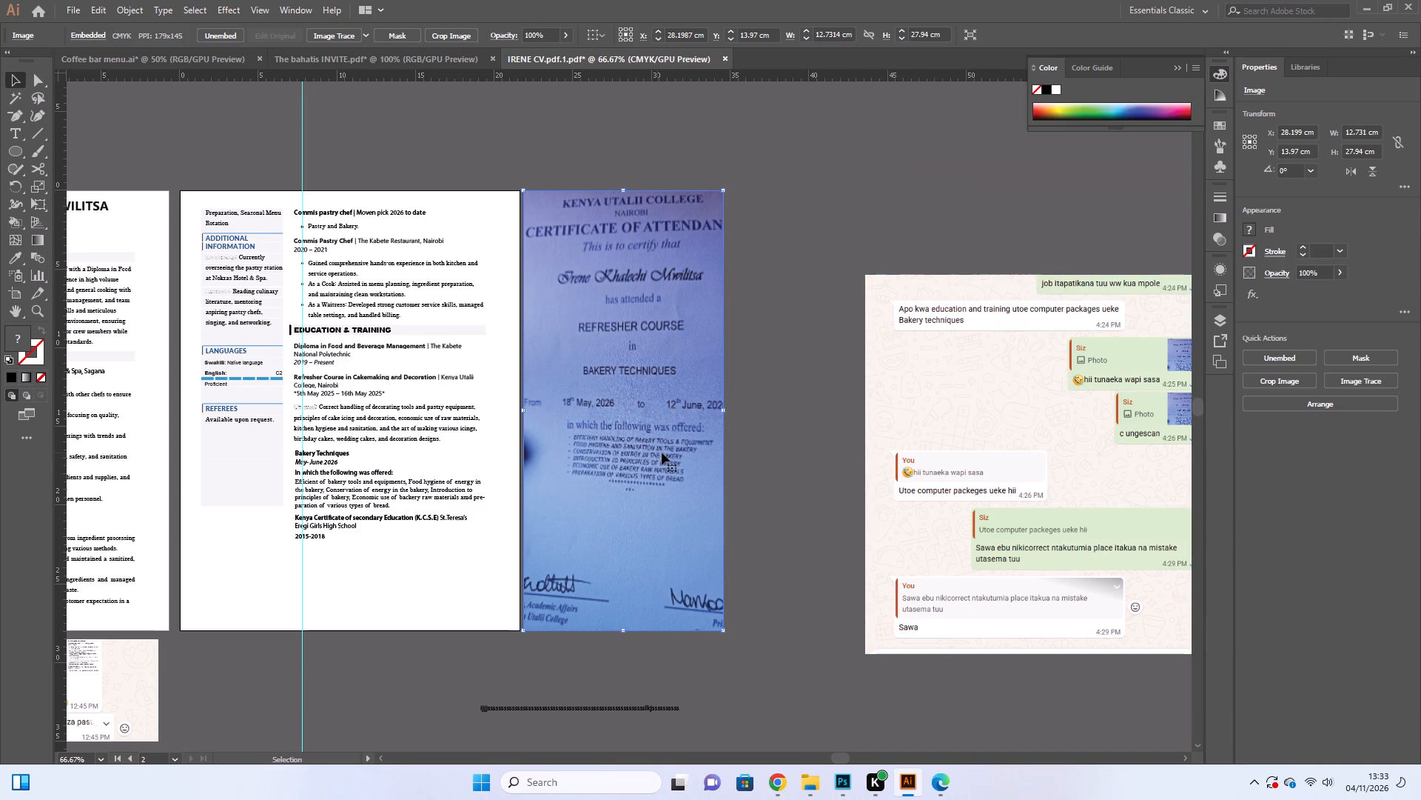
key("BackSpace")
Delete the chat screenshot far beside page two and the stray dark line just below that page.
scroll(693, 399, "down", 5)
left_click_drag(708, 360, 924, 590)
key("BackSpace")
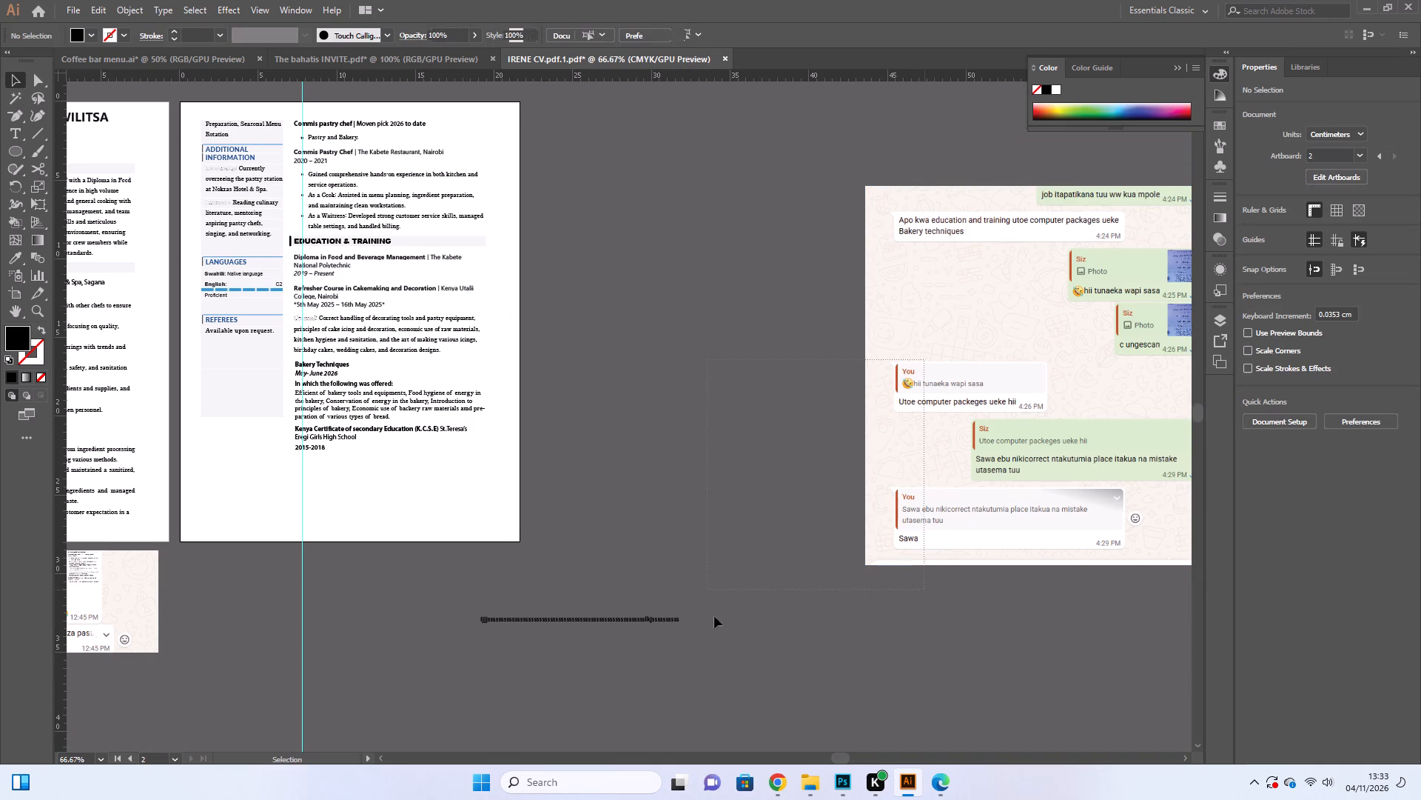
left_click(669, 616)
key("BackSpace")
Delete the remaining chat screenshot below the pages and the leftover Nokra Riverine Hotel text line under page one.
left_click_drag(832, 756, 814, 756)
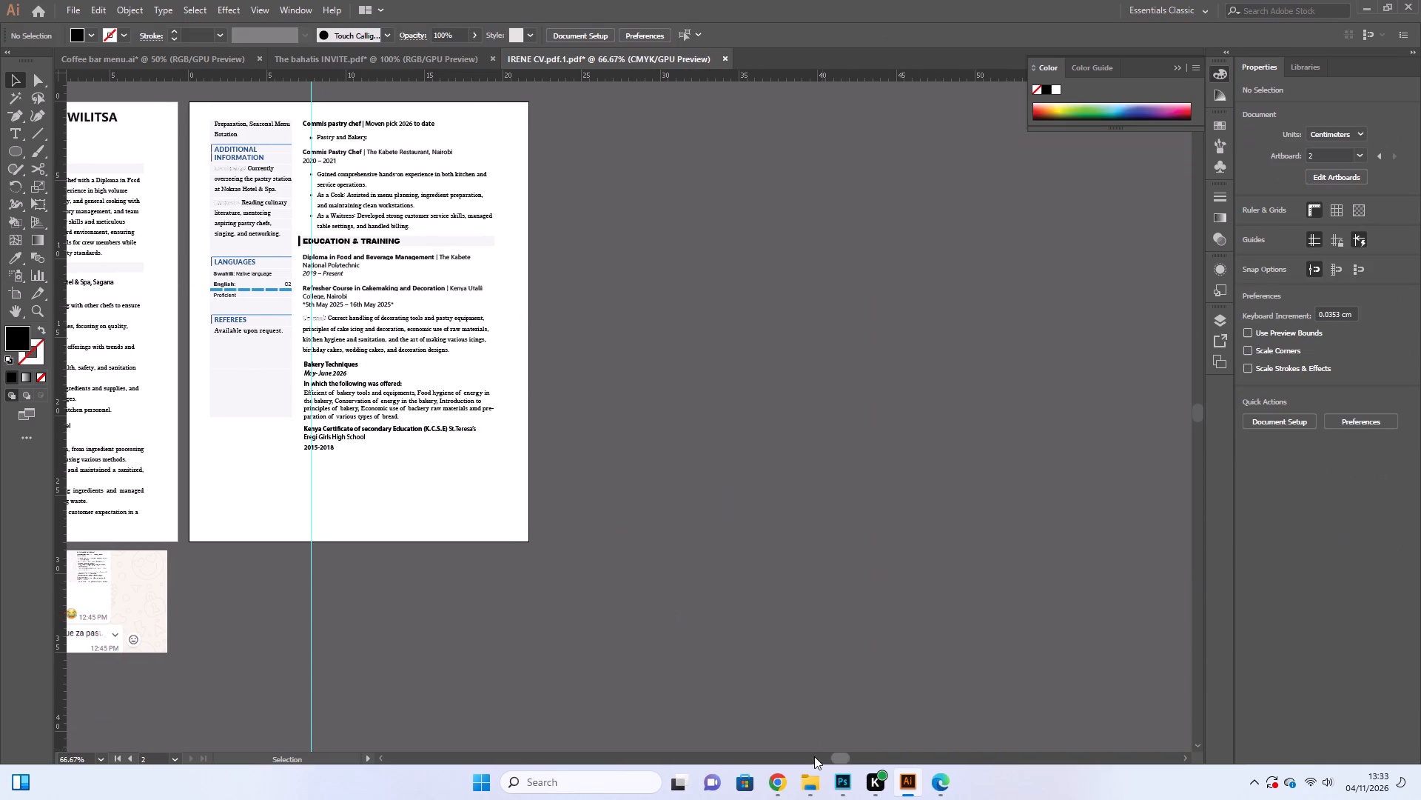
left_click_drag(814, 756, 797, 756)
left_click(416, 610)
key("BackSpace")
left_click(249, 551)
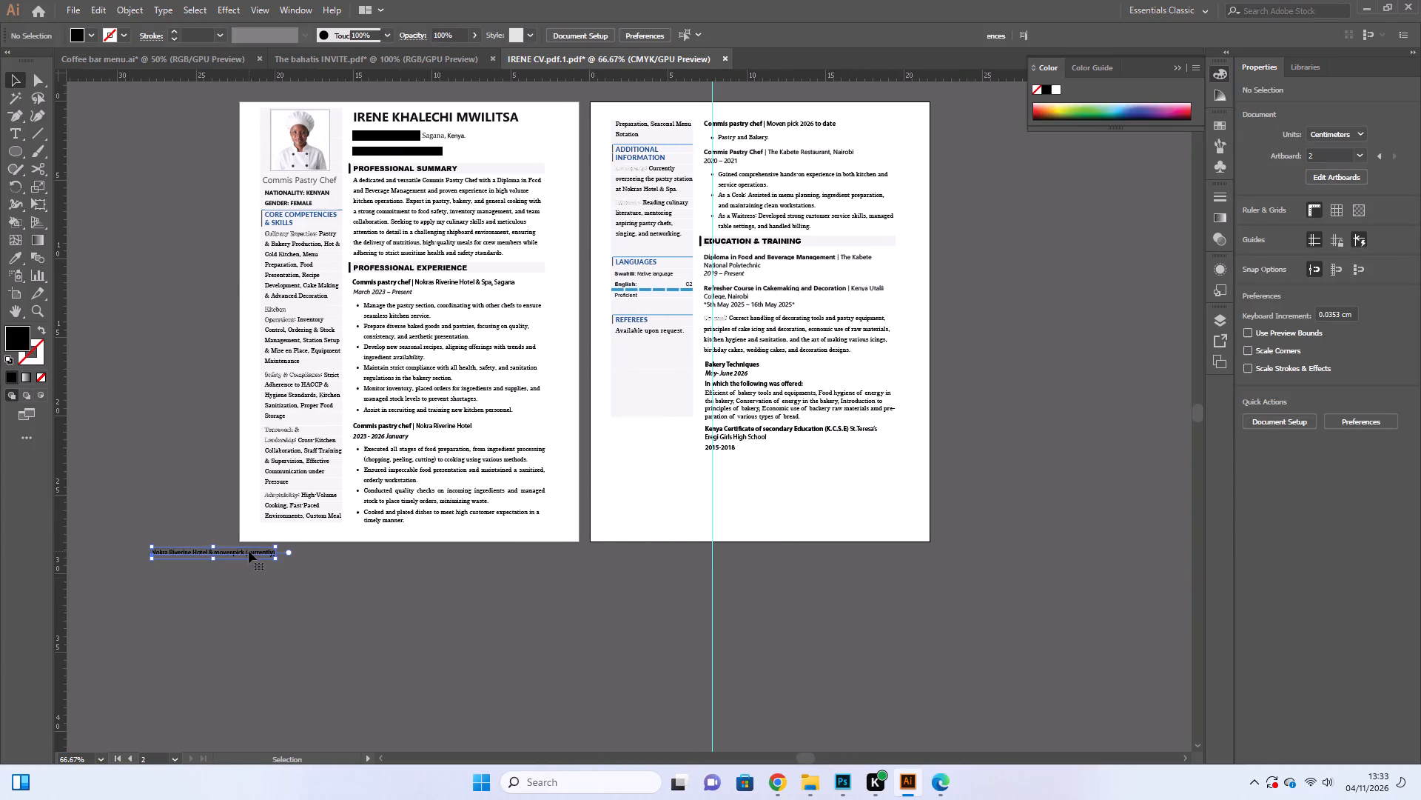
key("BackSpace")
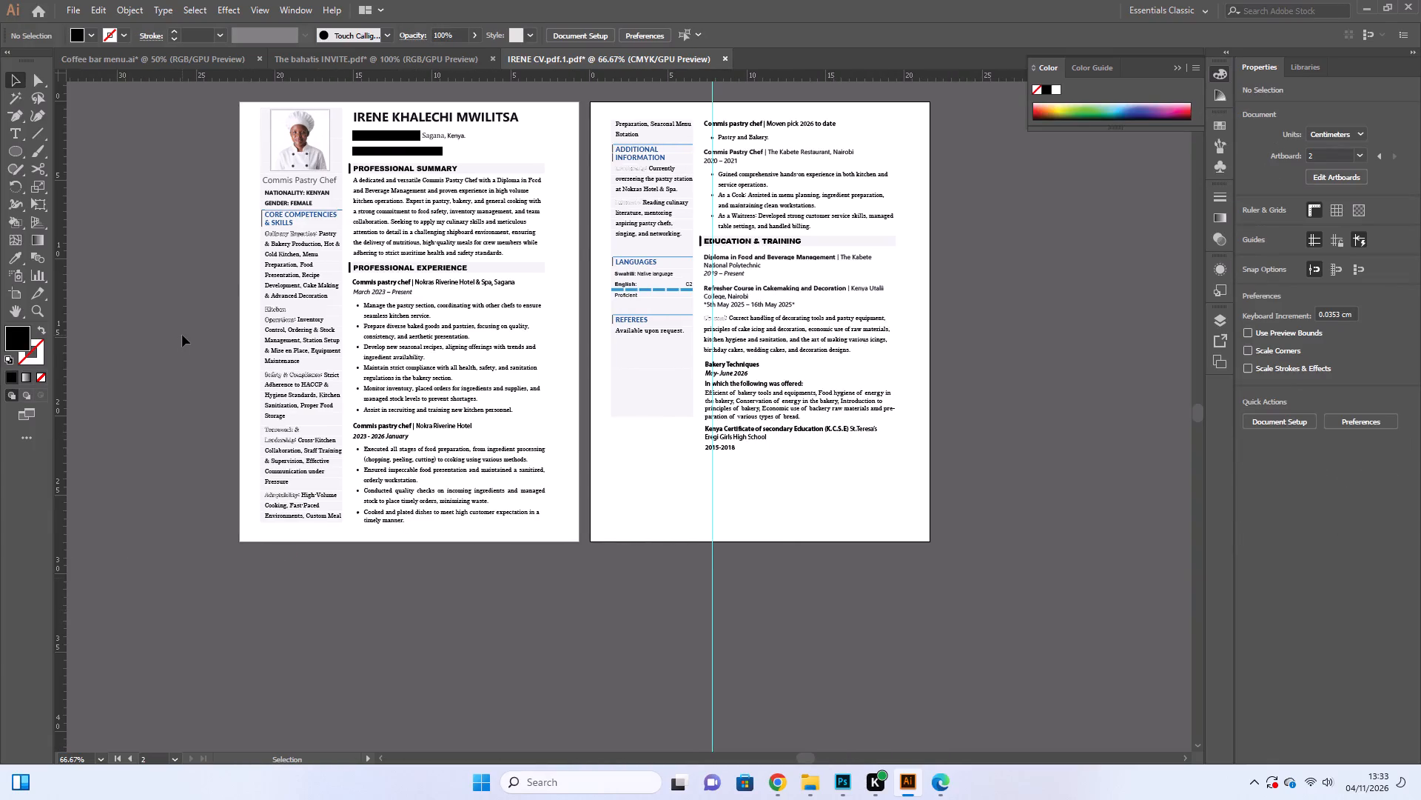
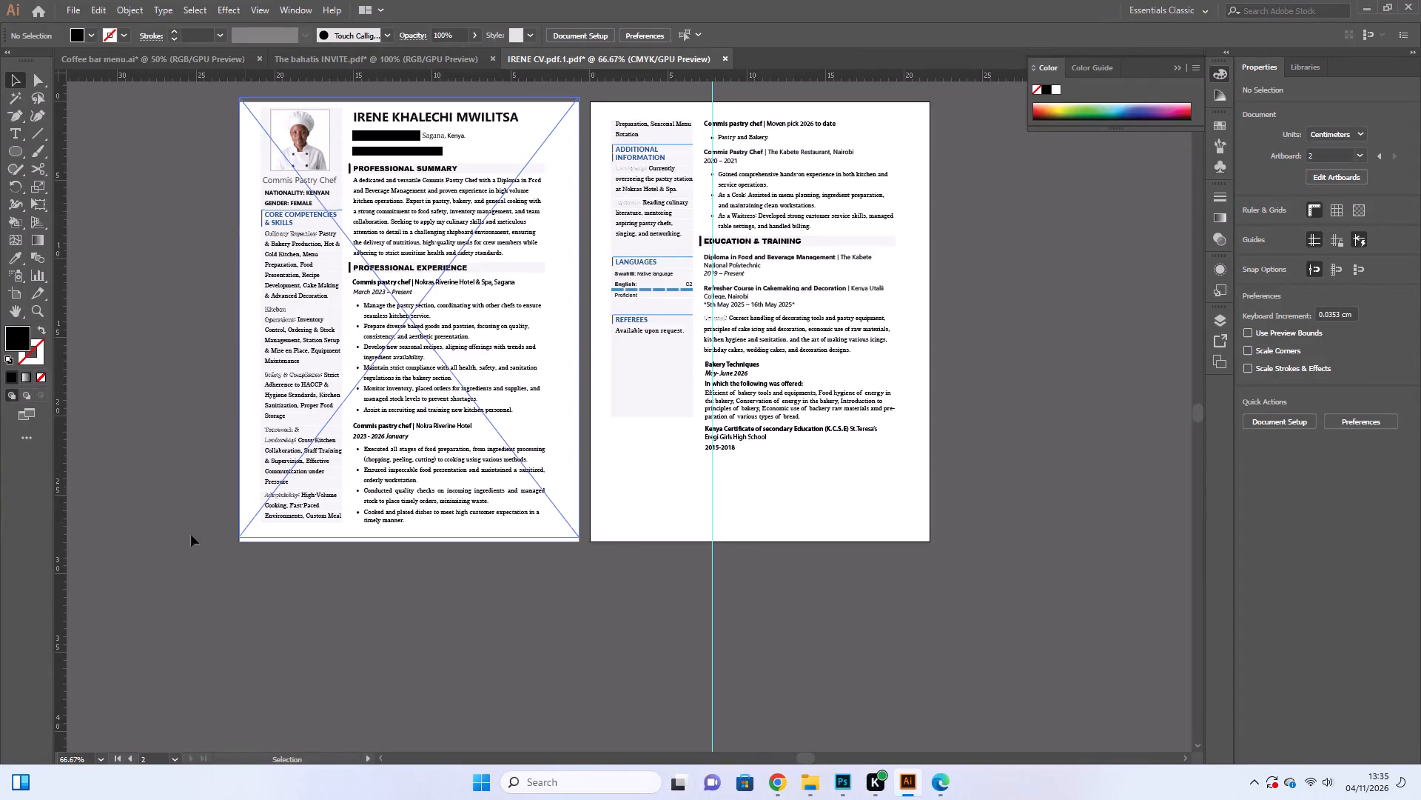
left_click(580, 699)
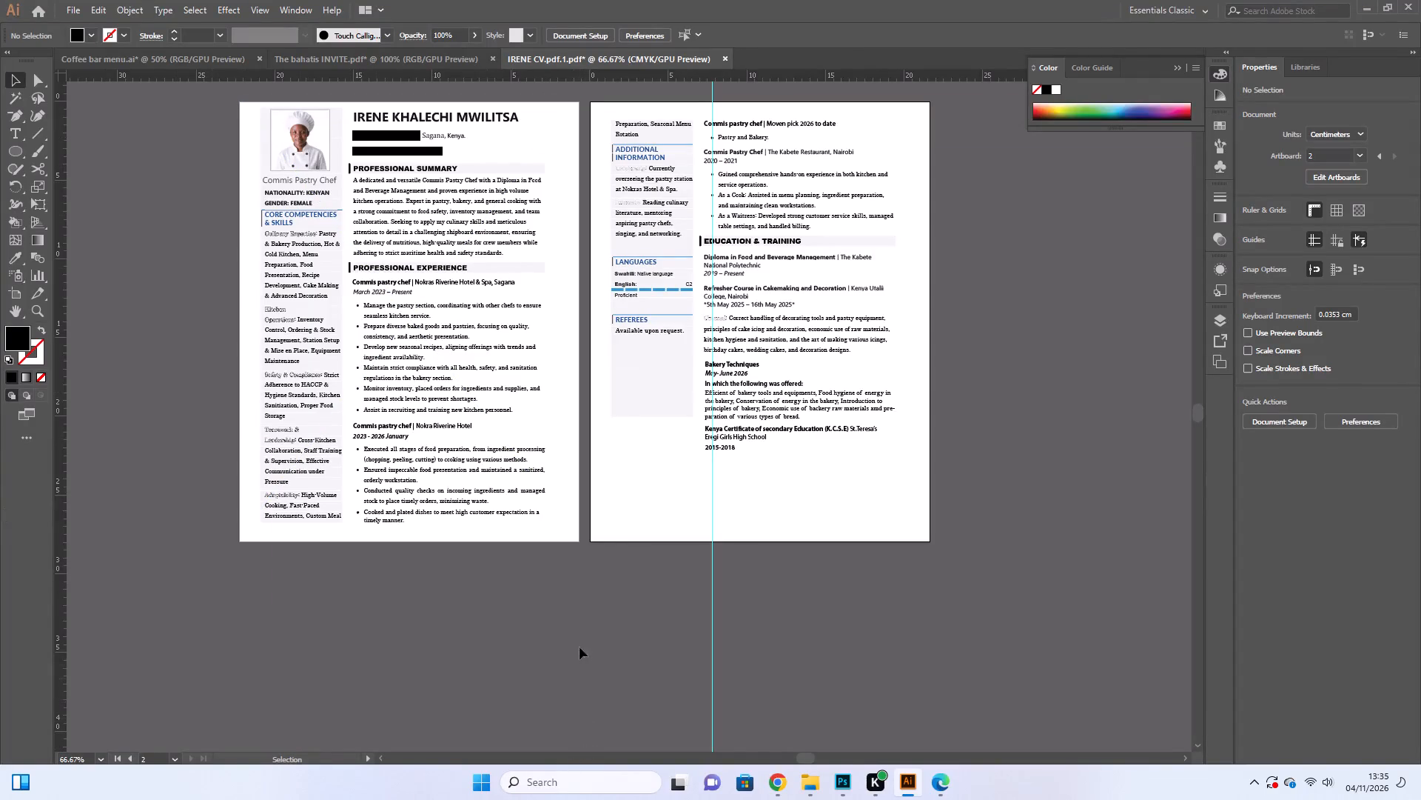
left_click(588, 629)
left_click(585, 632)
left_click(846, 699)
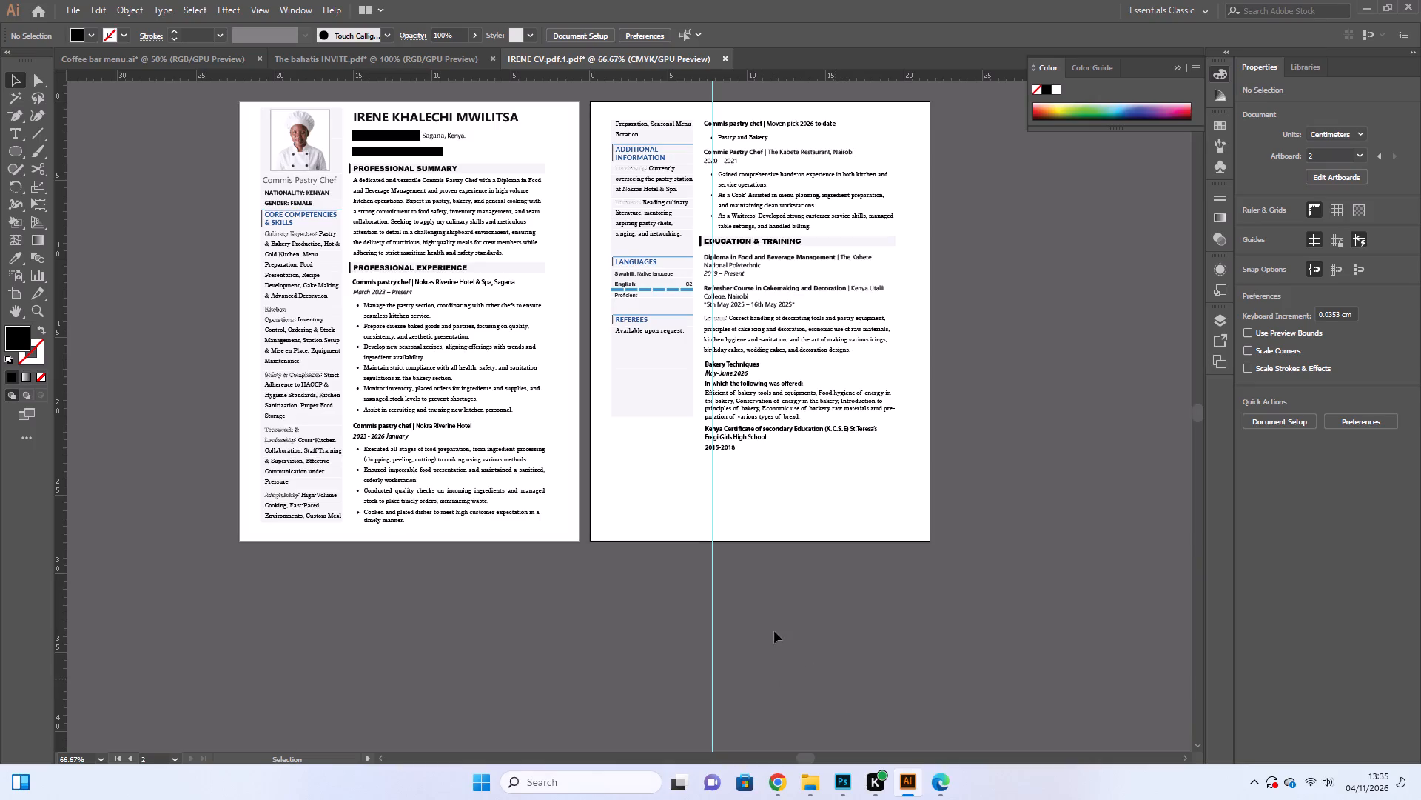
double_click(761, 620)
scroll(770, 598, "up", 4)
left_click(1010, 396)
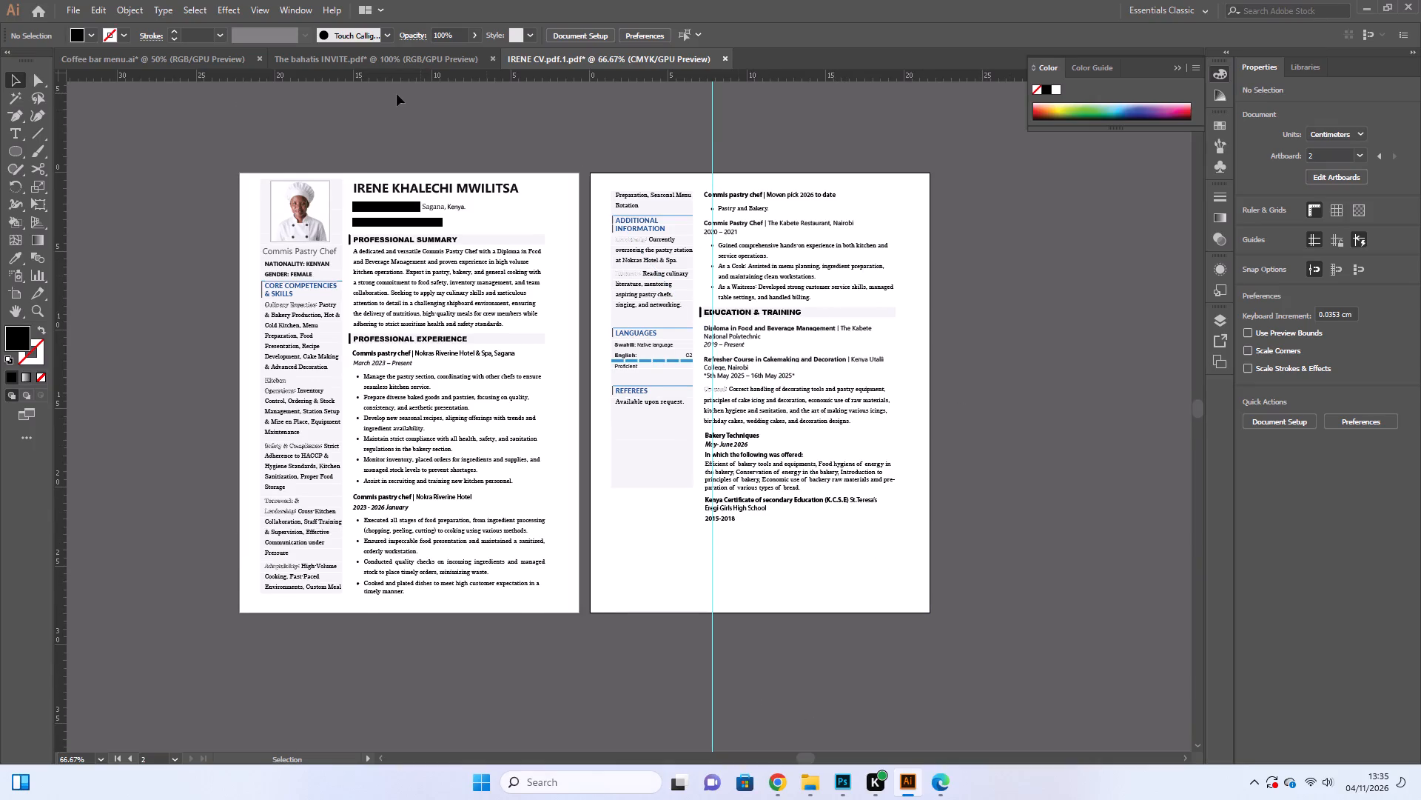
Save the CV as an Adobe PDF with all artboards in Downloads, replacing the existing IRENE CV.pdf.1.pdf.
left_click(74, 10)
left_click(120, 147)
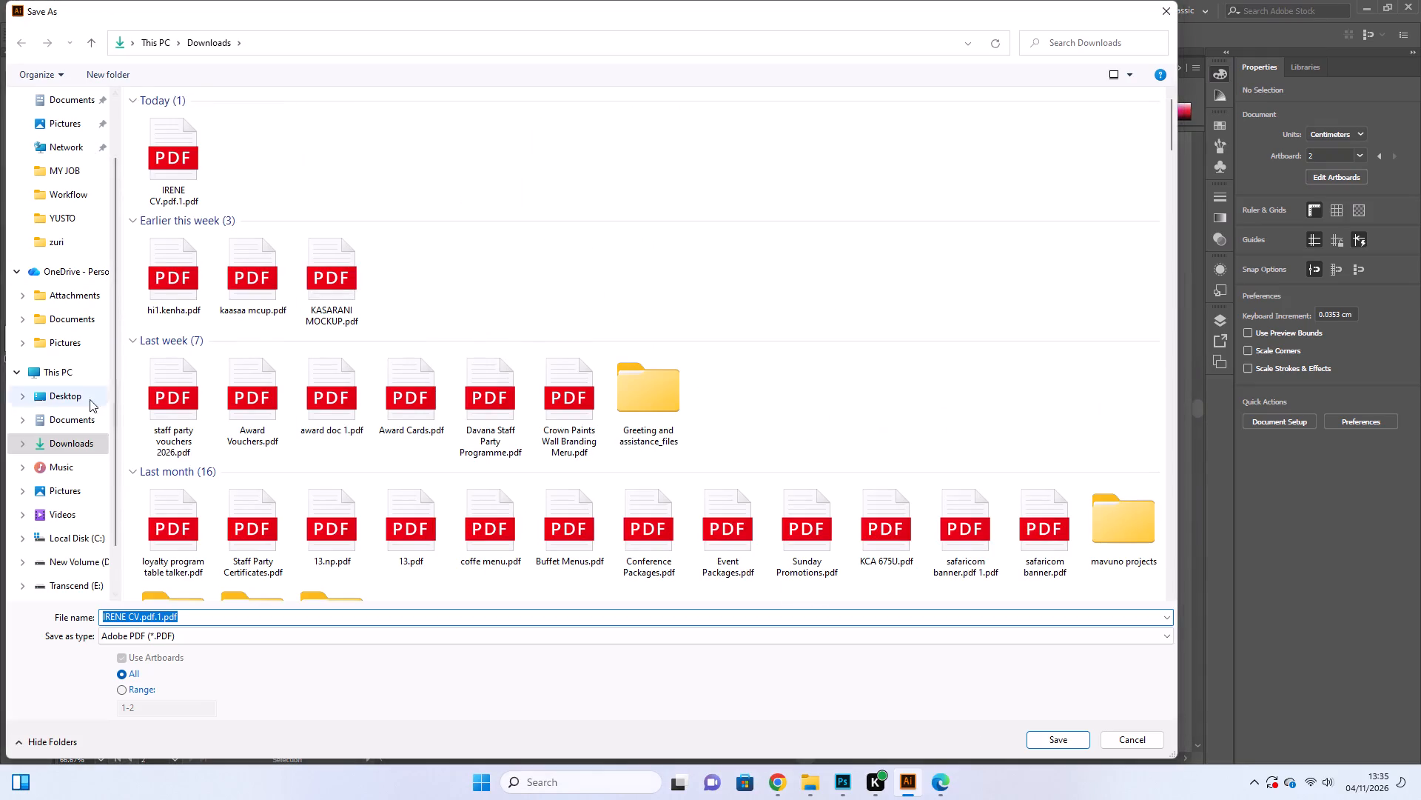
left_click(76, 442)
left_click(1046, 735)
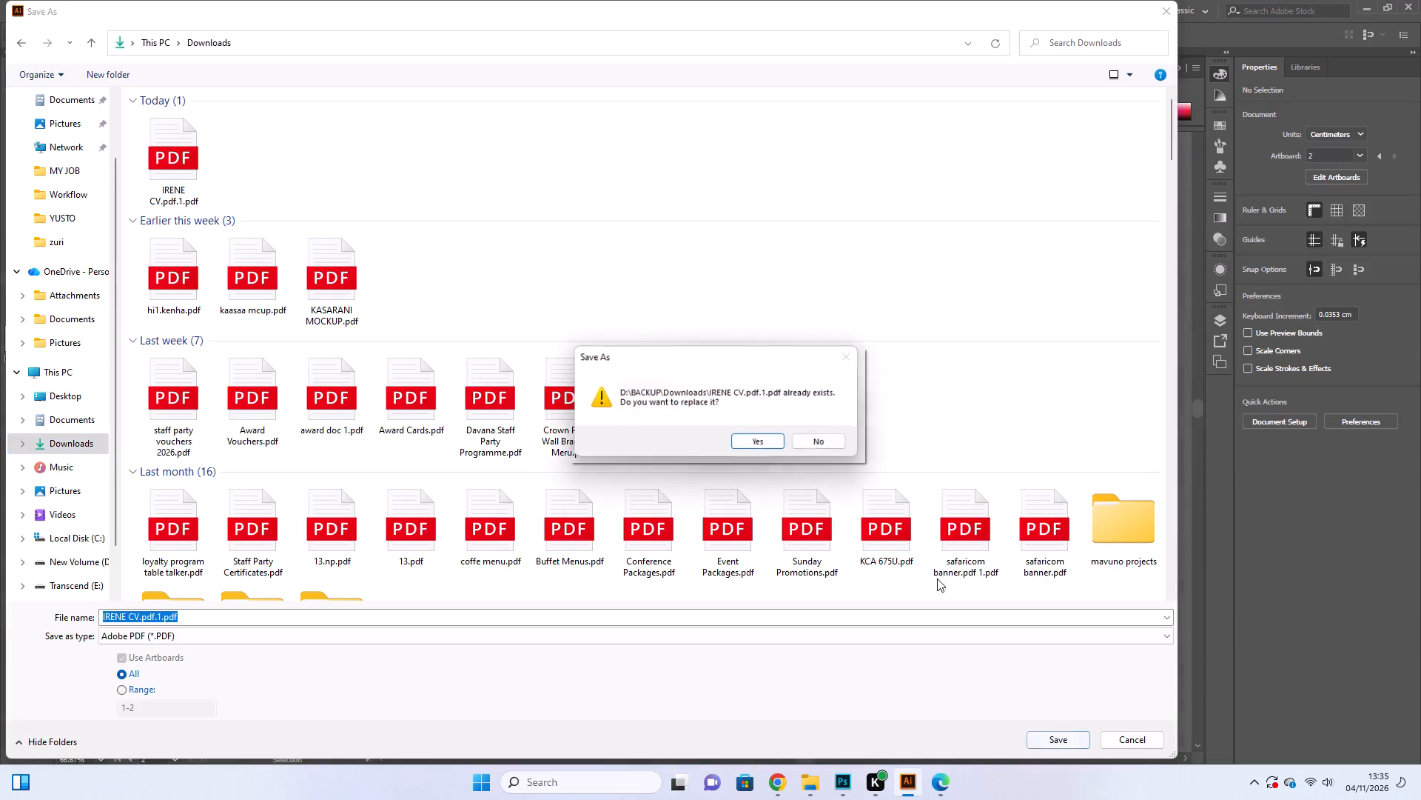
left_click(755, 445)
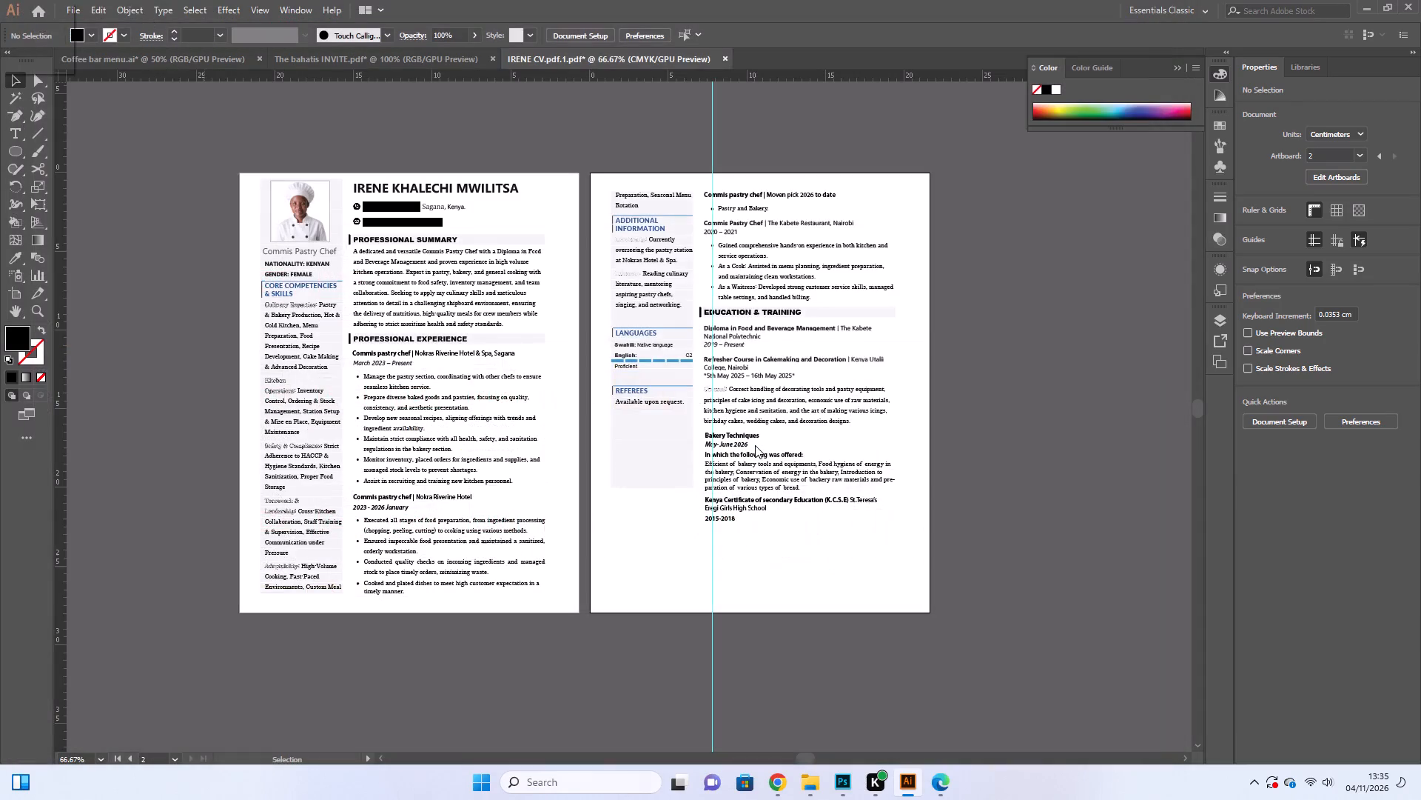
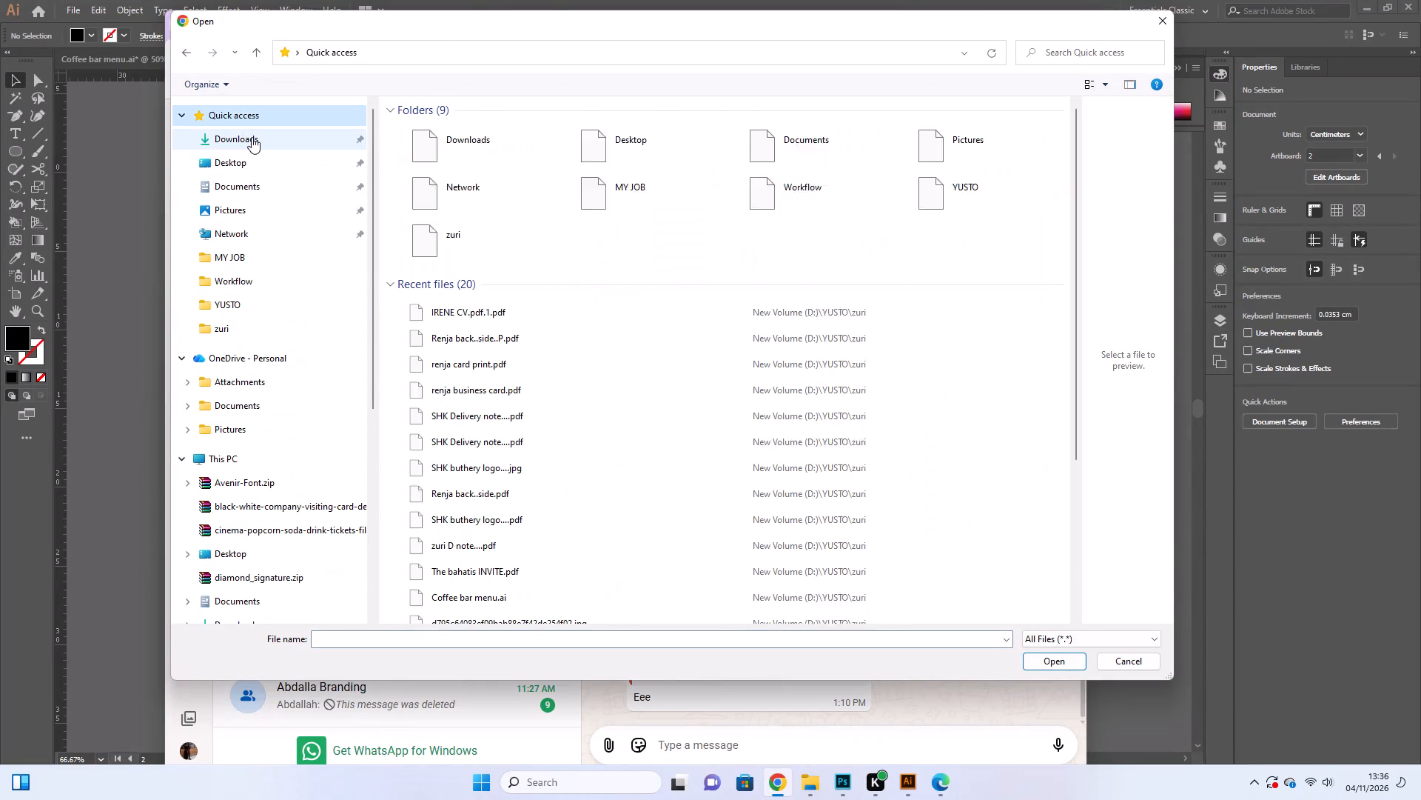
Choose the saved CV file "IRENE CV.pdf.1.pdf" from the recent files as the attachment for the open WhatsApp chat.
left_click(489, 314)
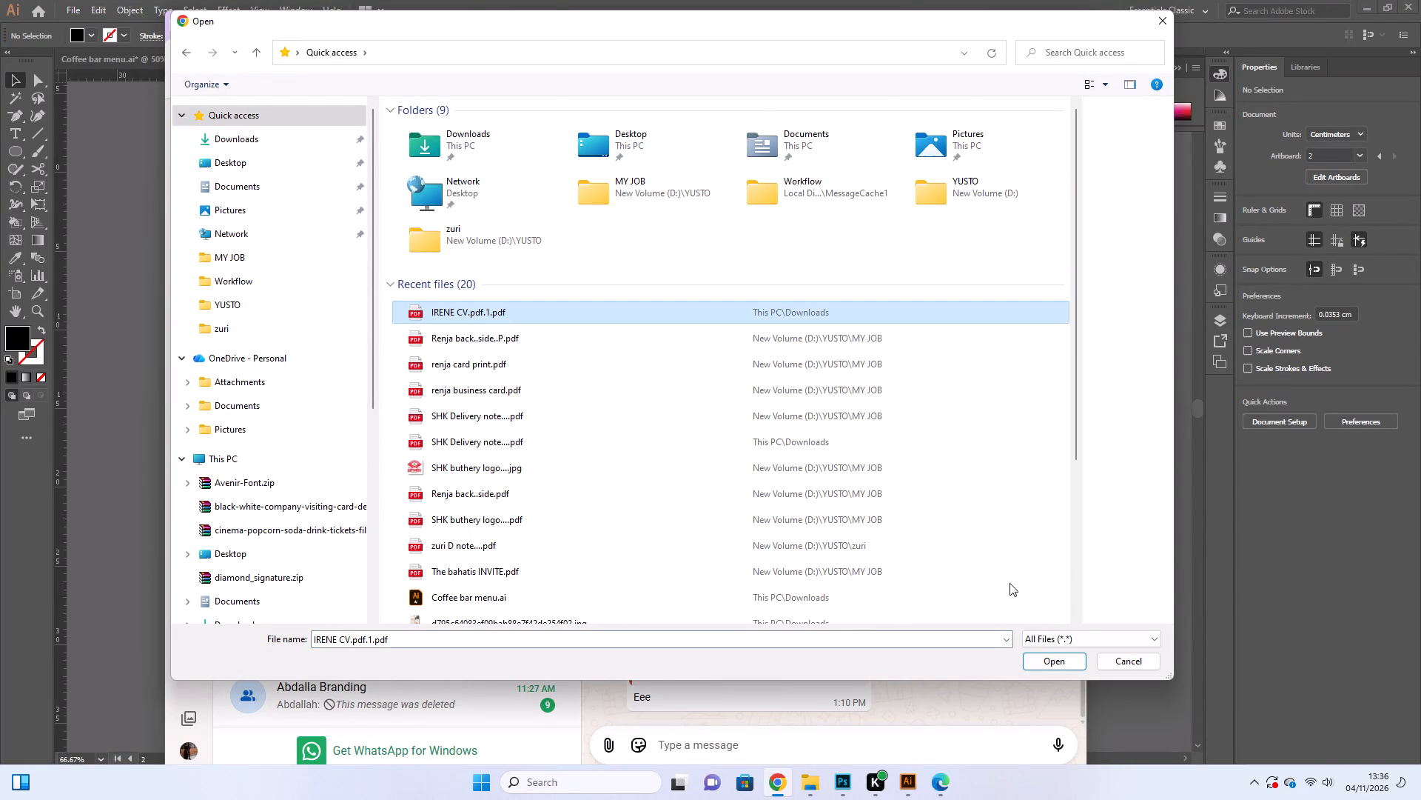